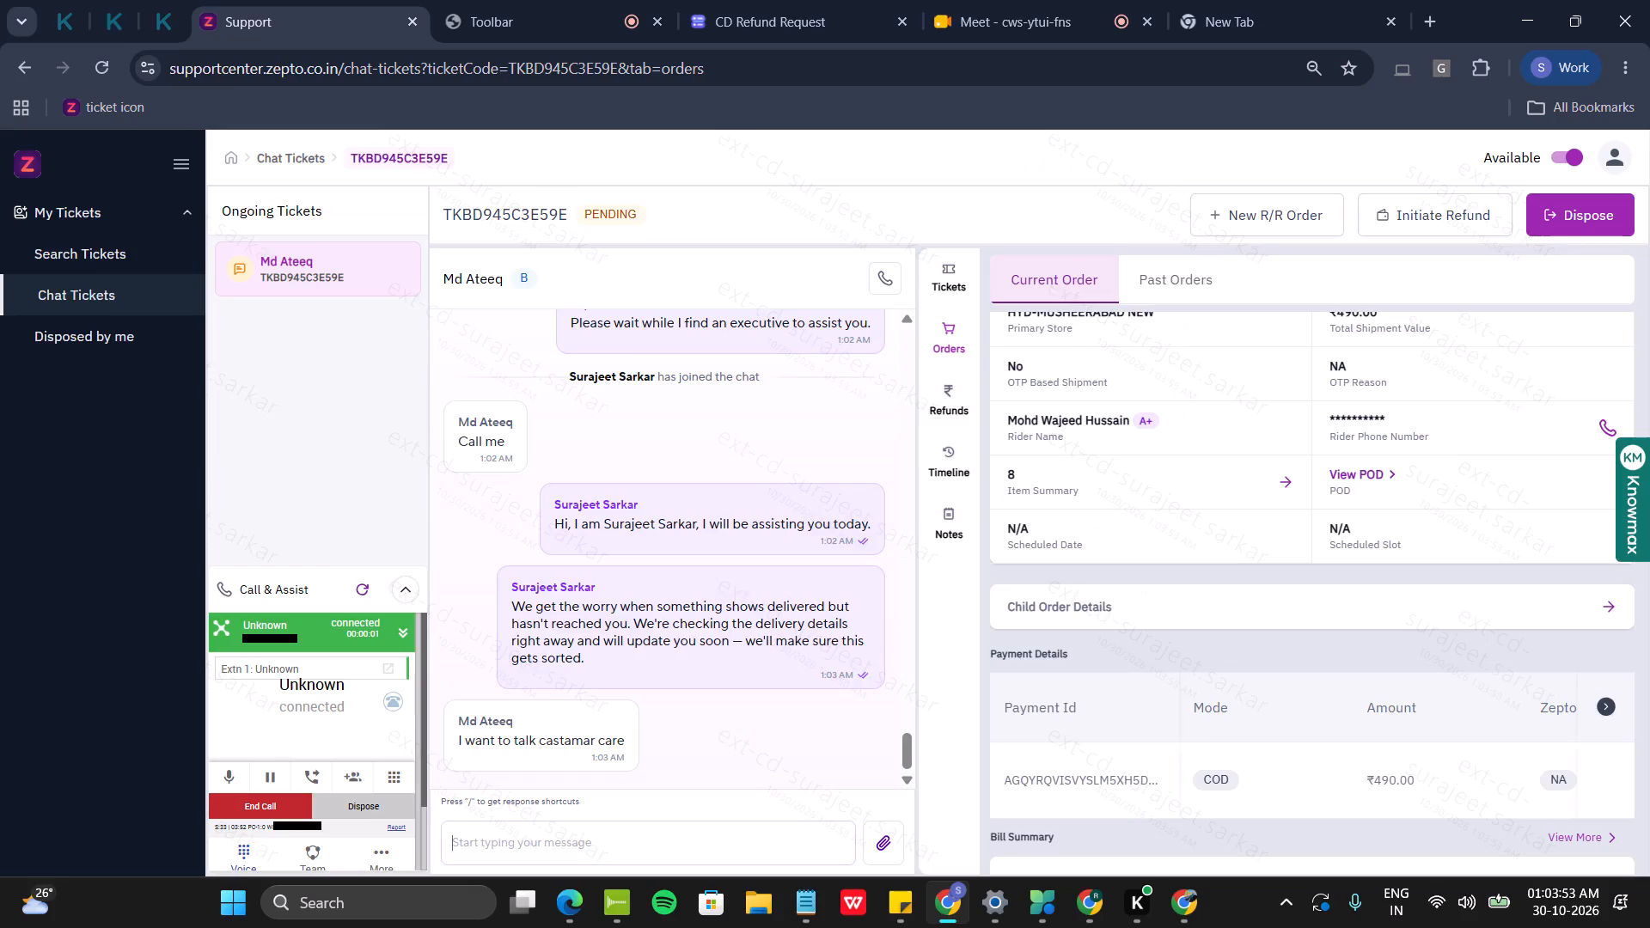
pyautogui.write('on call')
pyautogui.press('space')
pyautogui.press('Return')
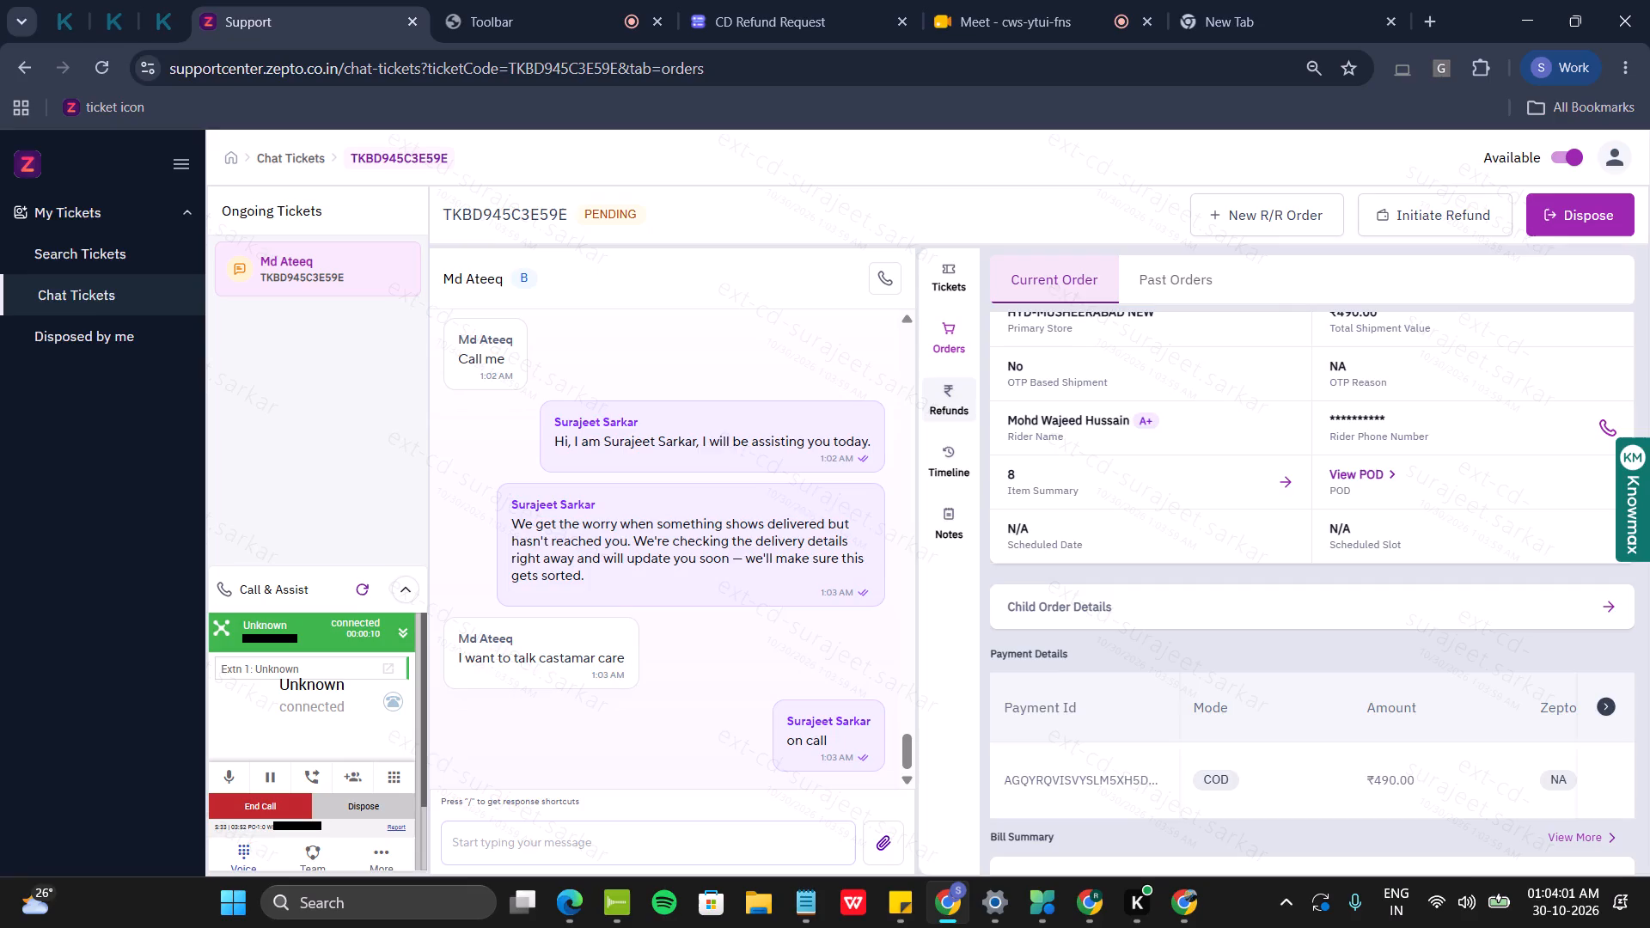
# Examine the order's item summary again, checking the full name of the first product.
pyautogui.click(957, 344)
pyautogui.click(1286, 481)
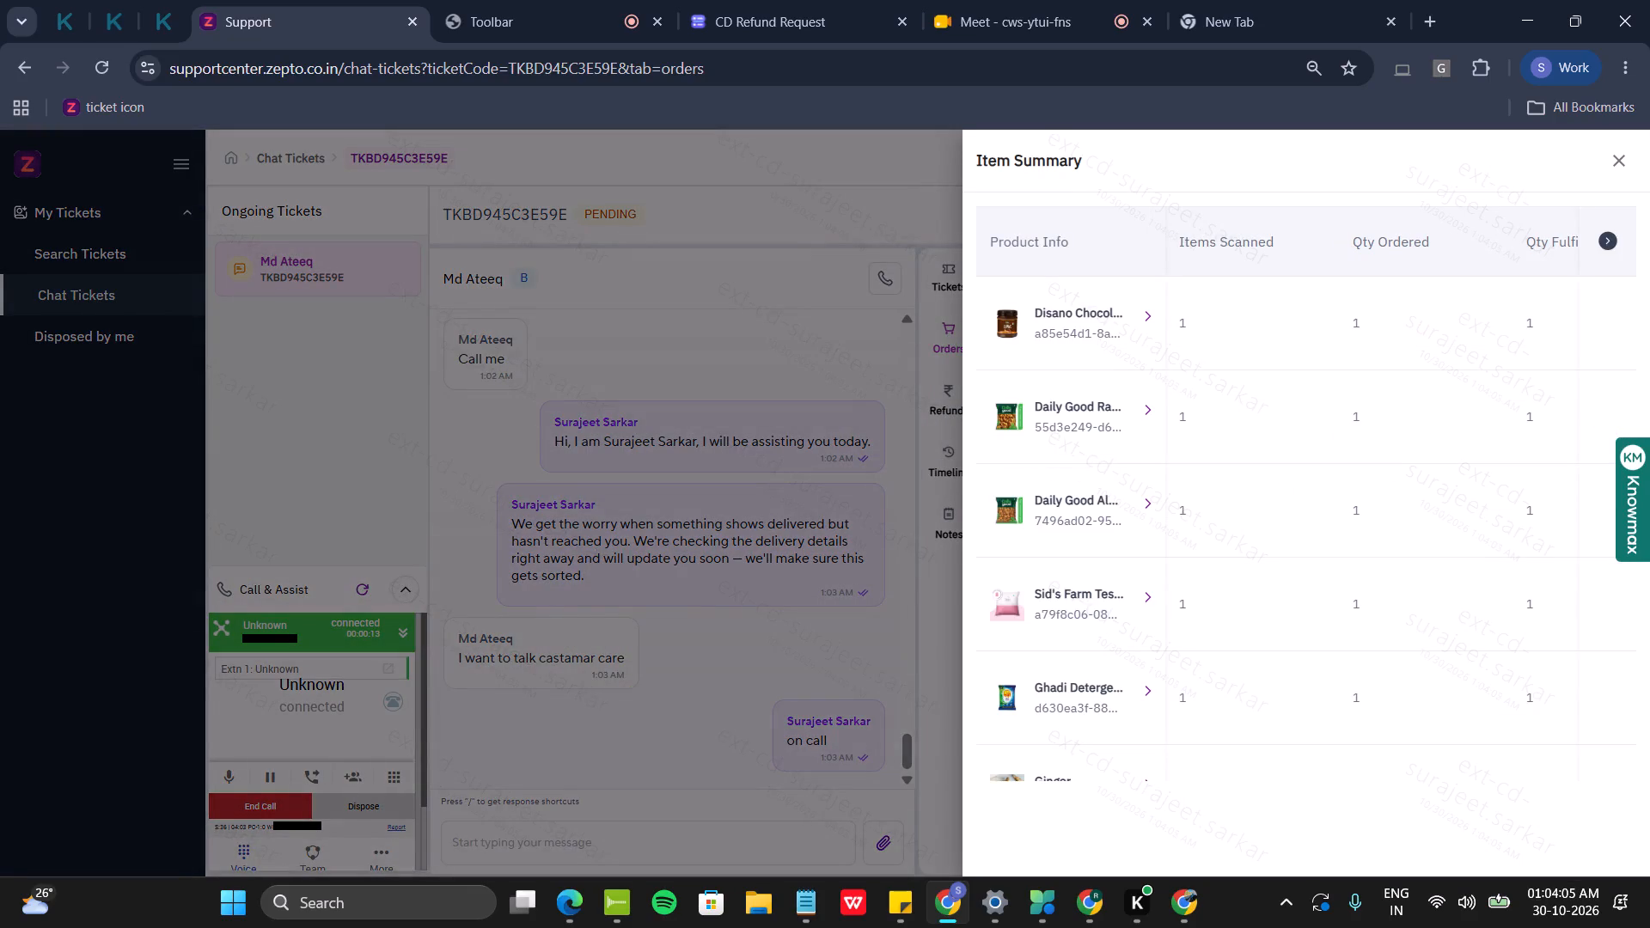
pyautogui.scroll(3, 1129, 504)
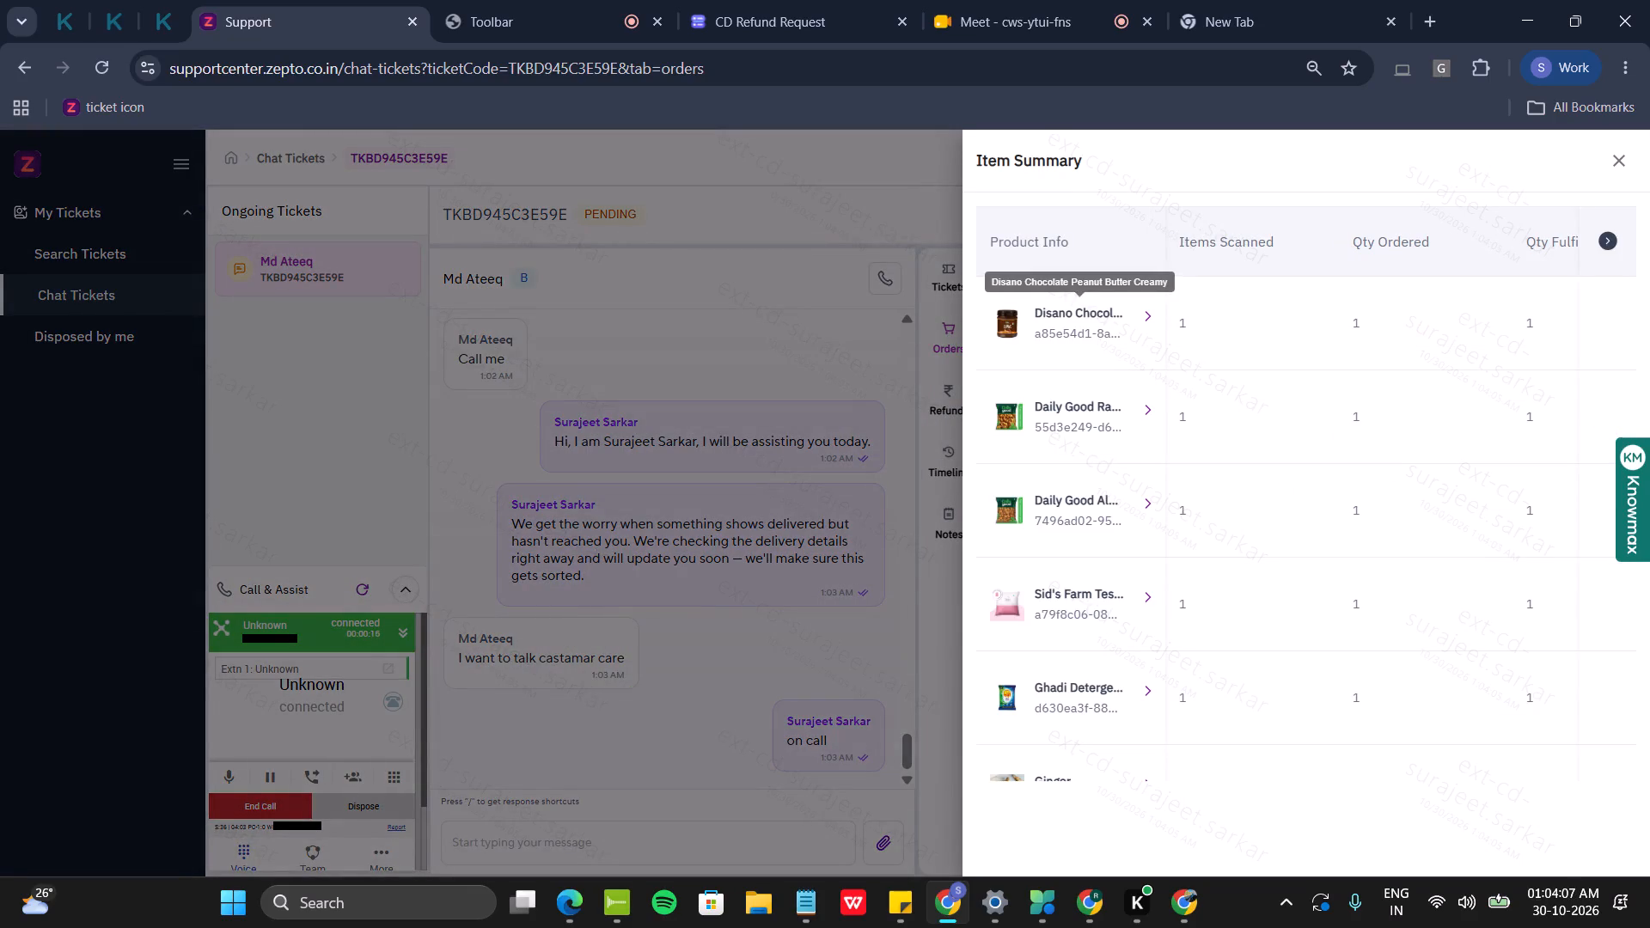
pyautogui.moveTo(1035, 313); pyautogui.dragTo(1115, 309)
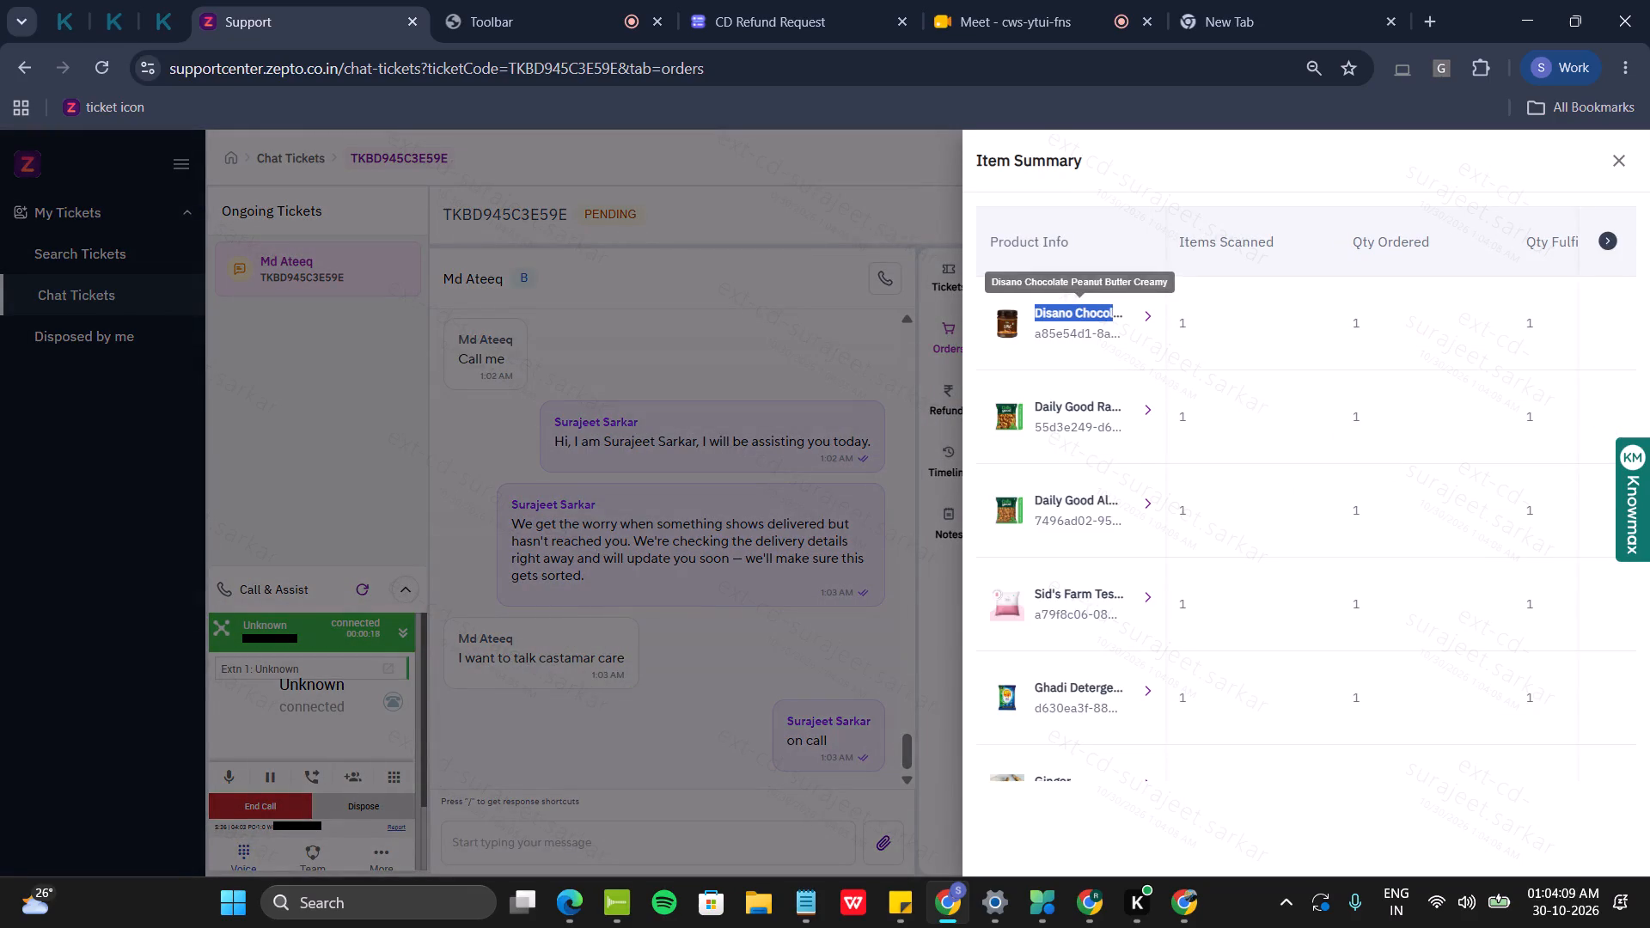
pyautogui.click(851, 491)
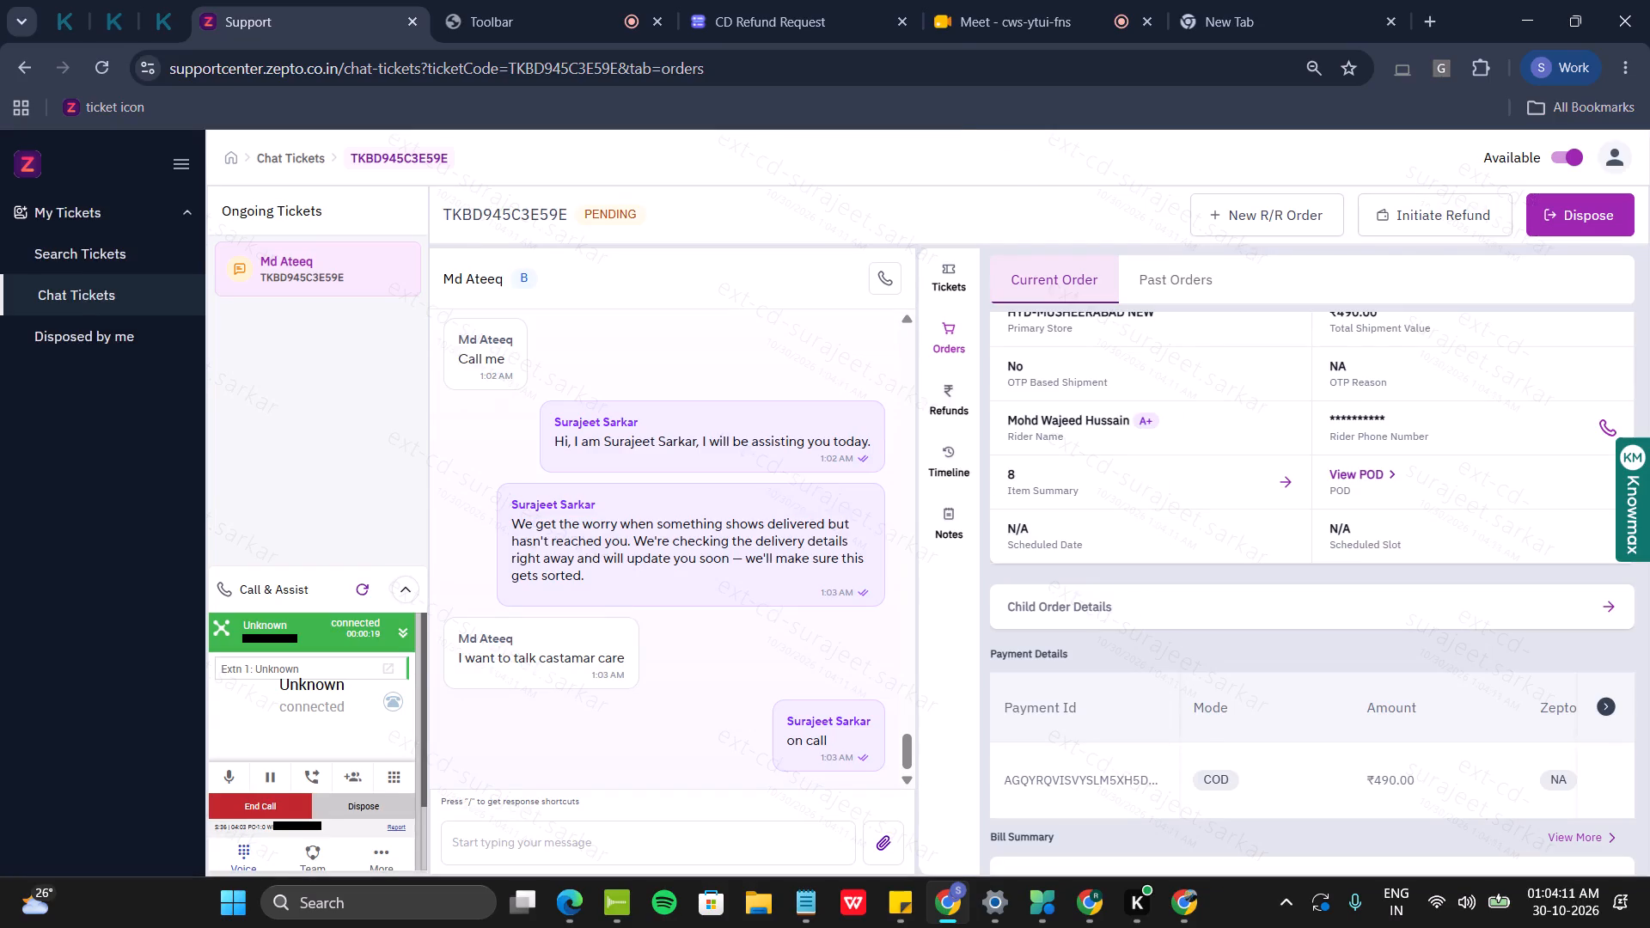
pyautogui.click(1286, 485)
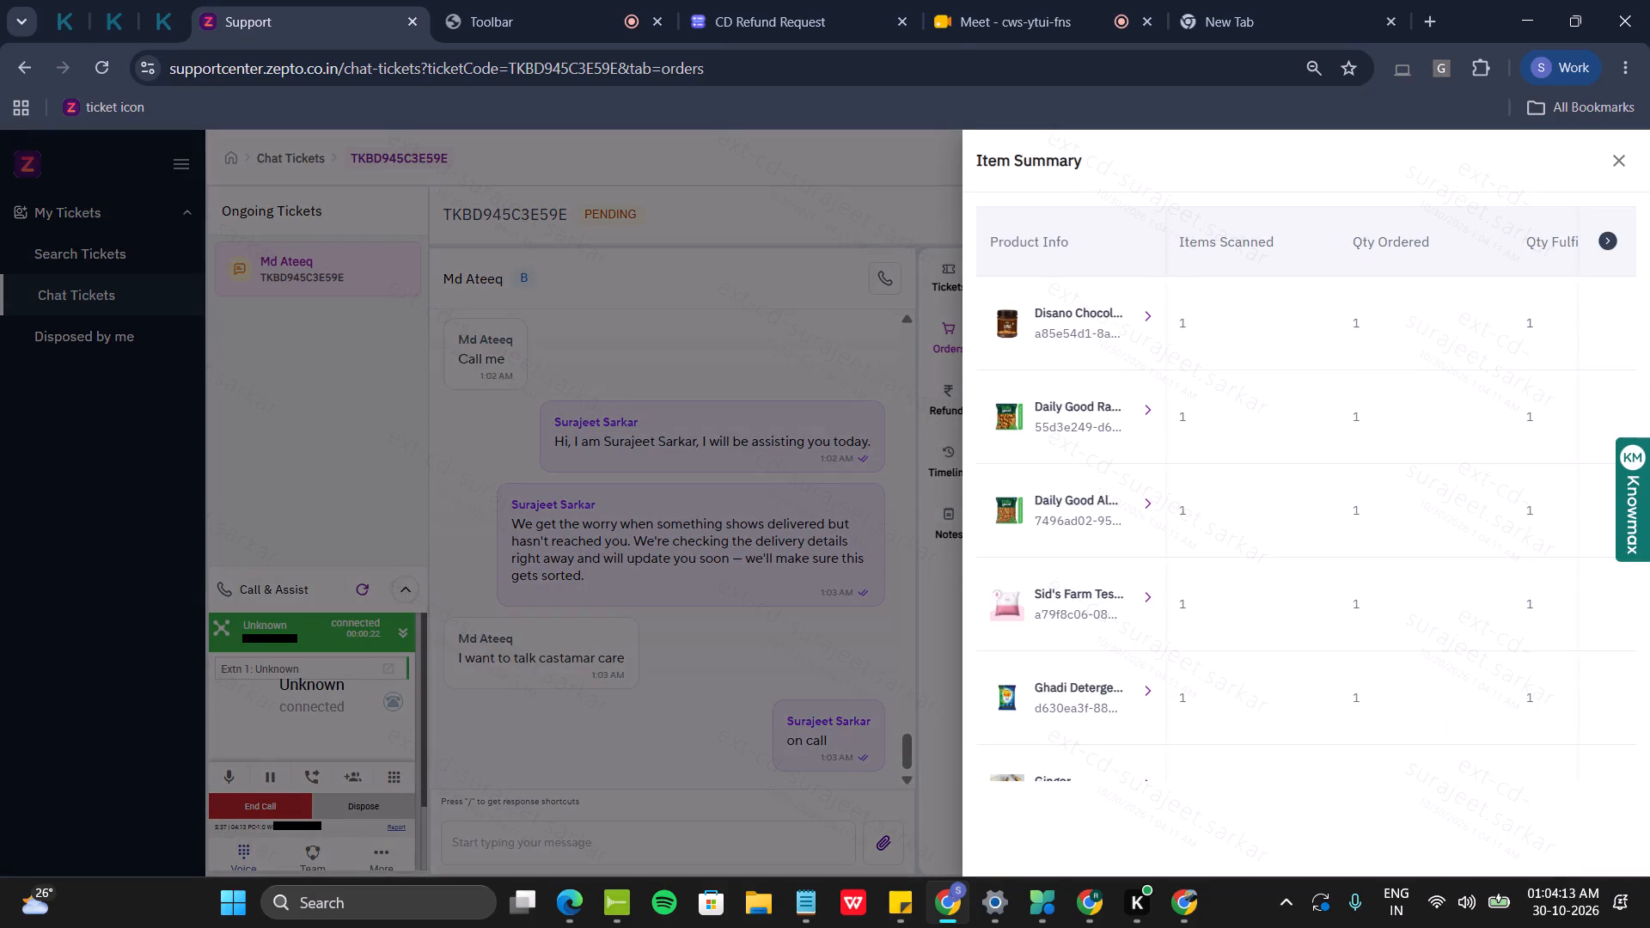
pyautogui.click(805, 595)
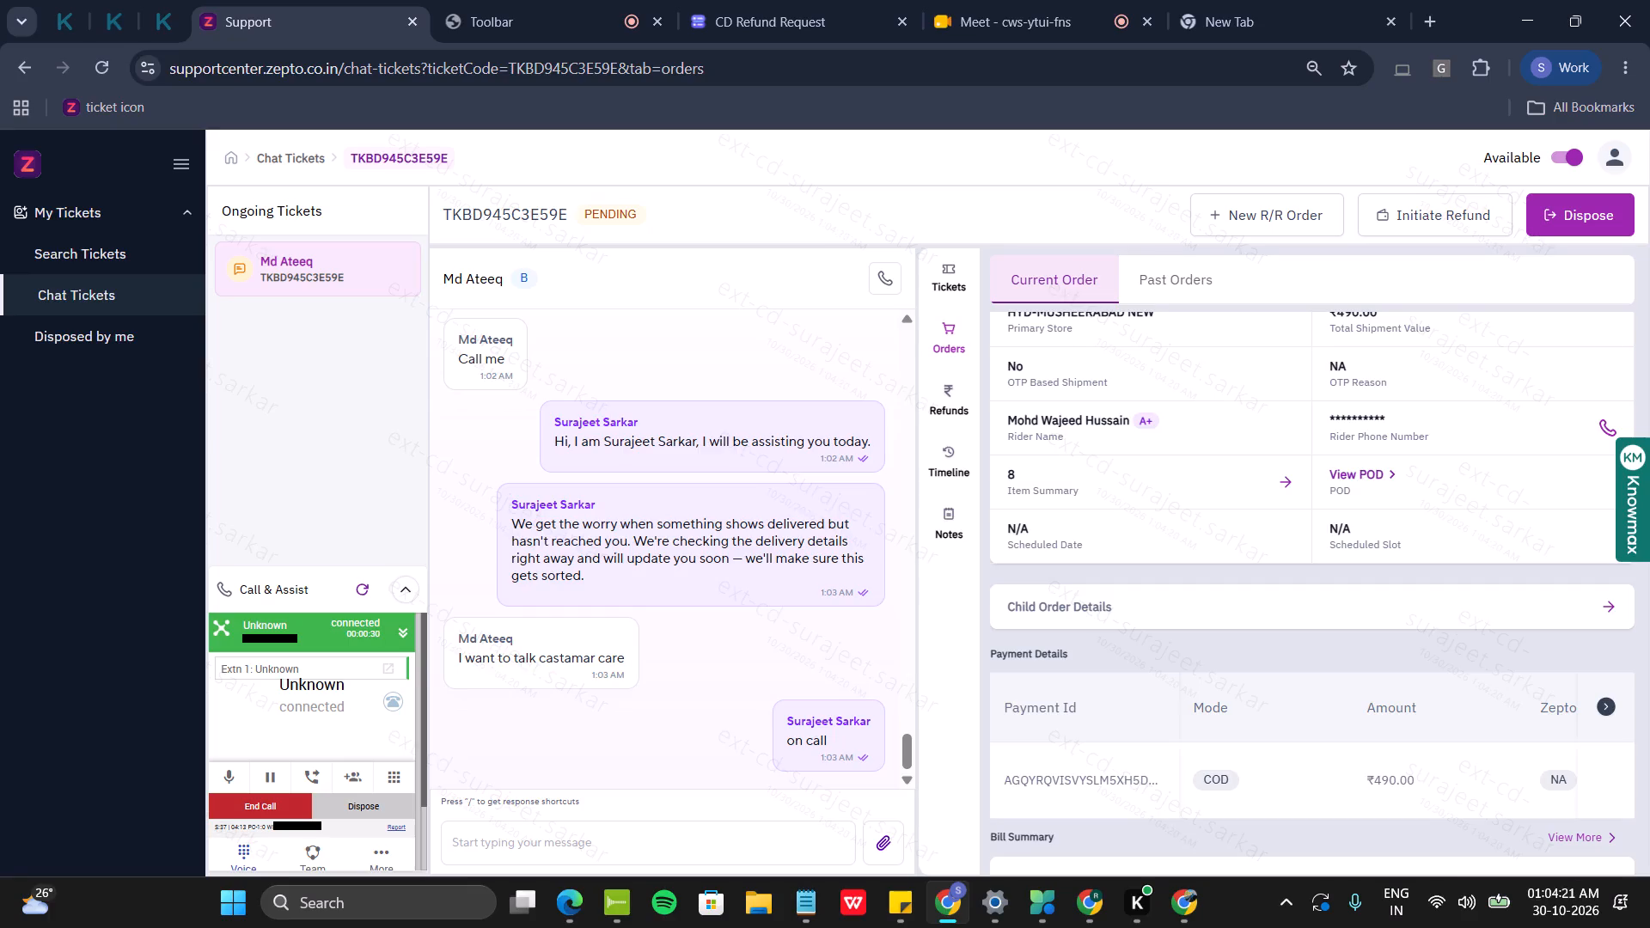
# Open the current ticket's user and ticket details.
pyautogui.click(960, 339)
pyautogui.click(960, 275)
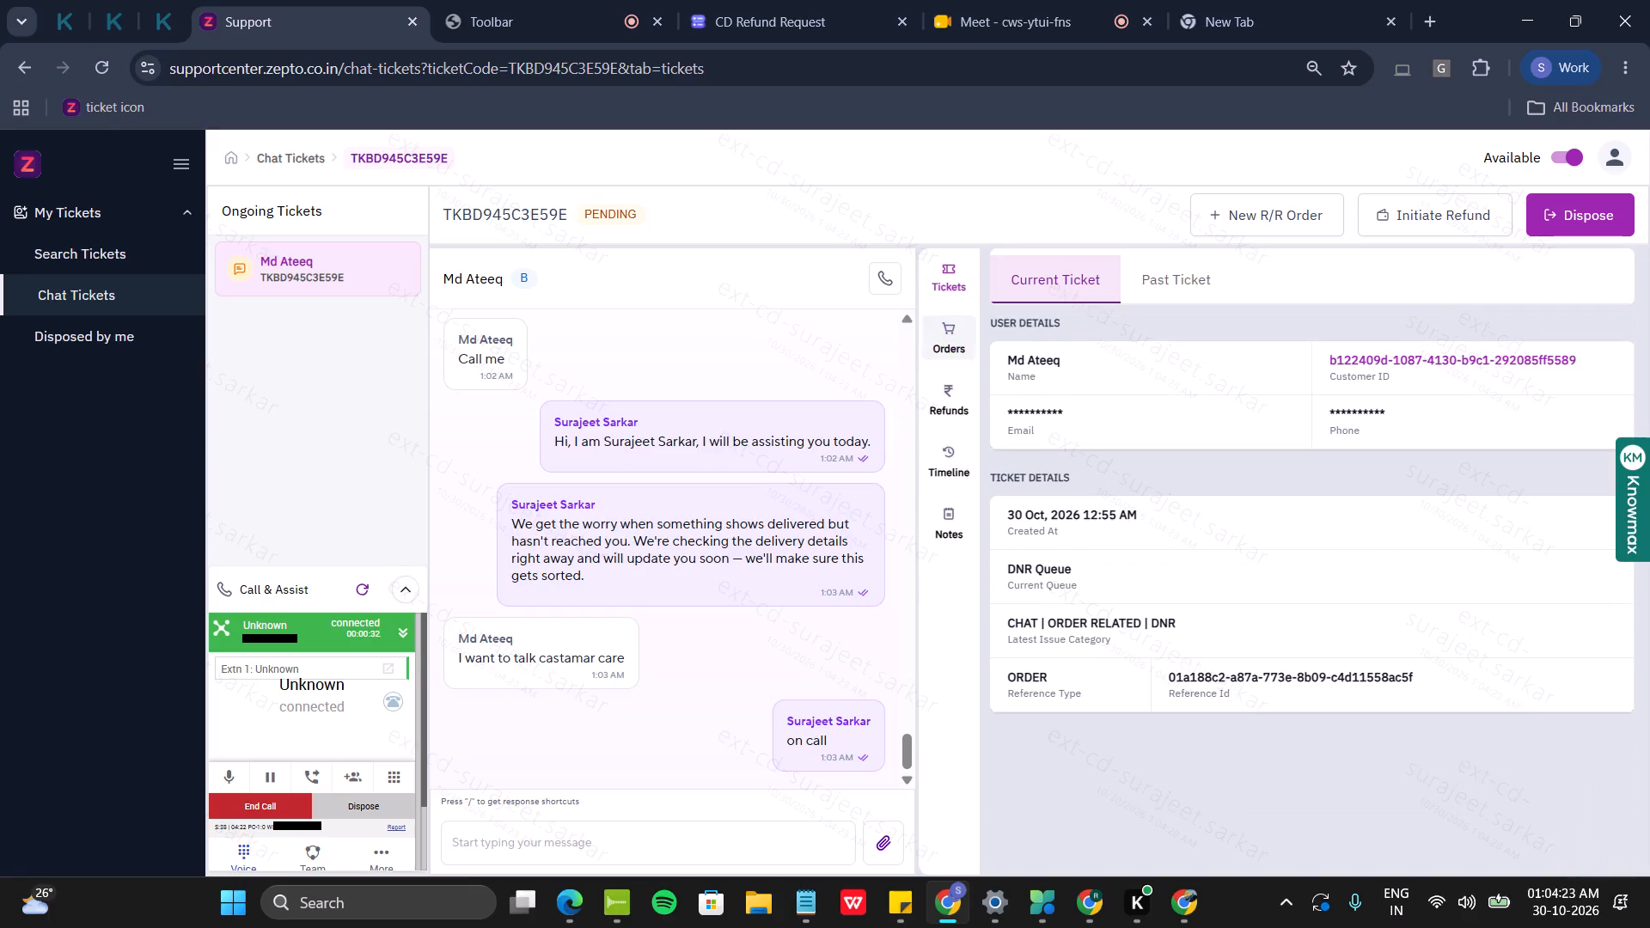
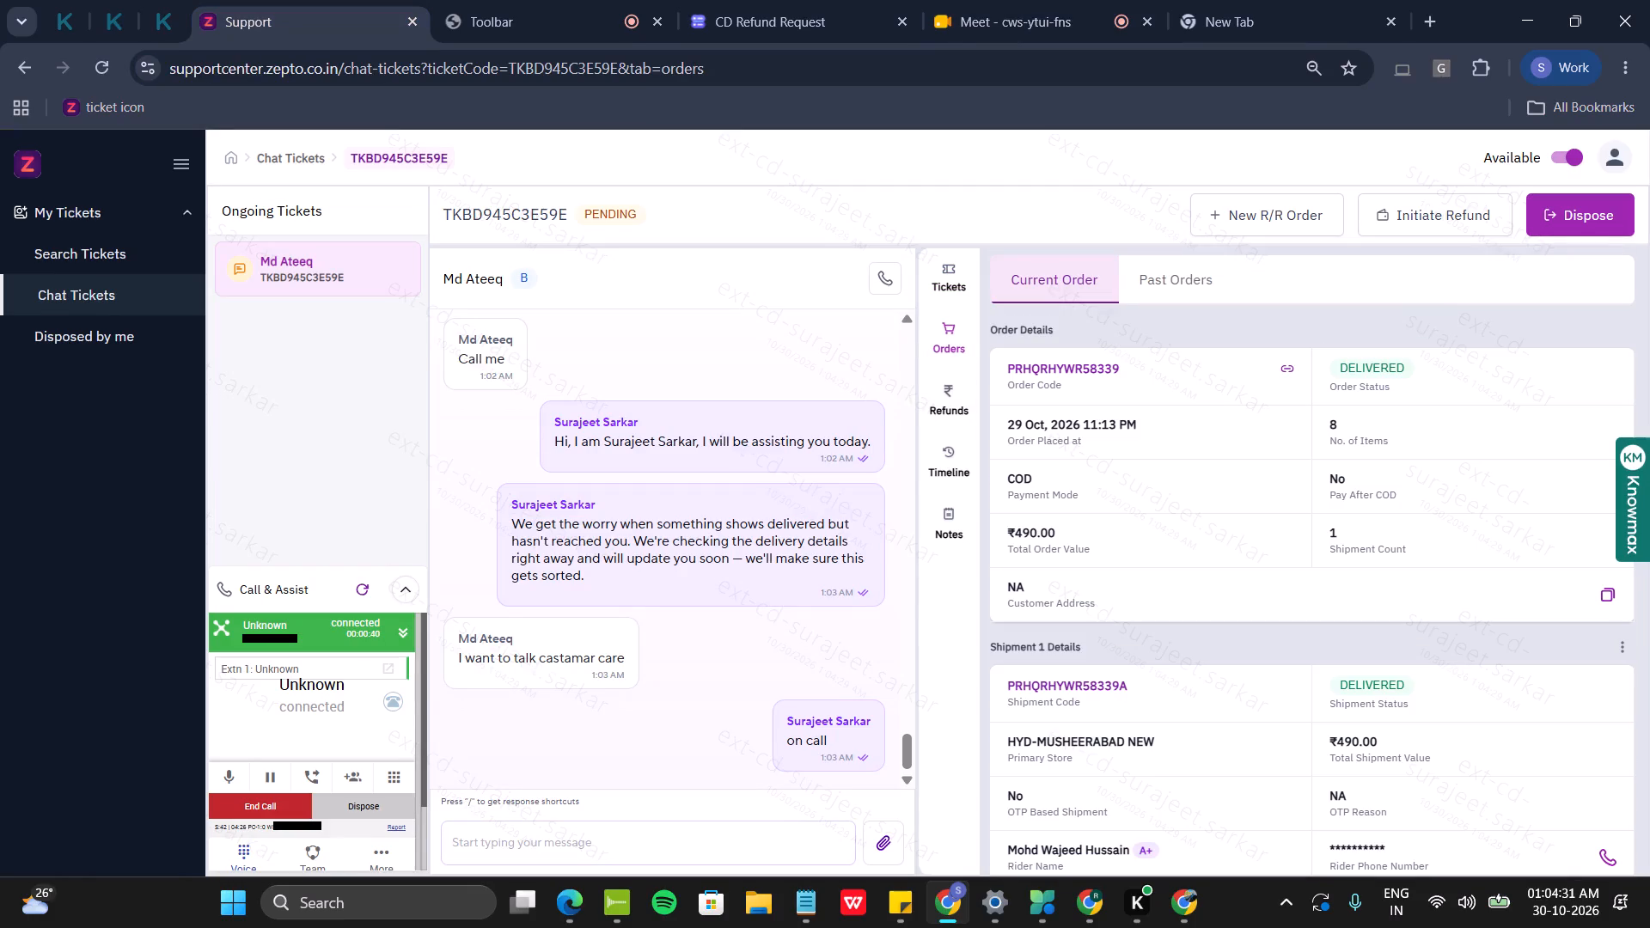
# Add the note "cx B" to the current ticket.
pyautogui.click(957, 516)
pyautogui.click(1042, 842)
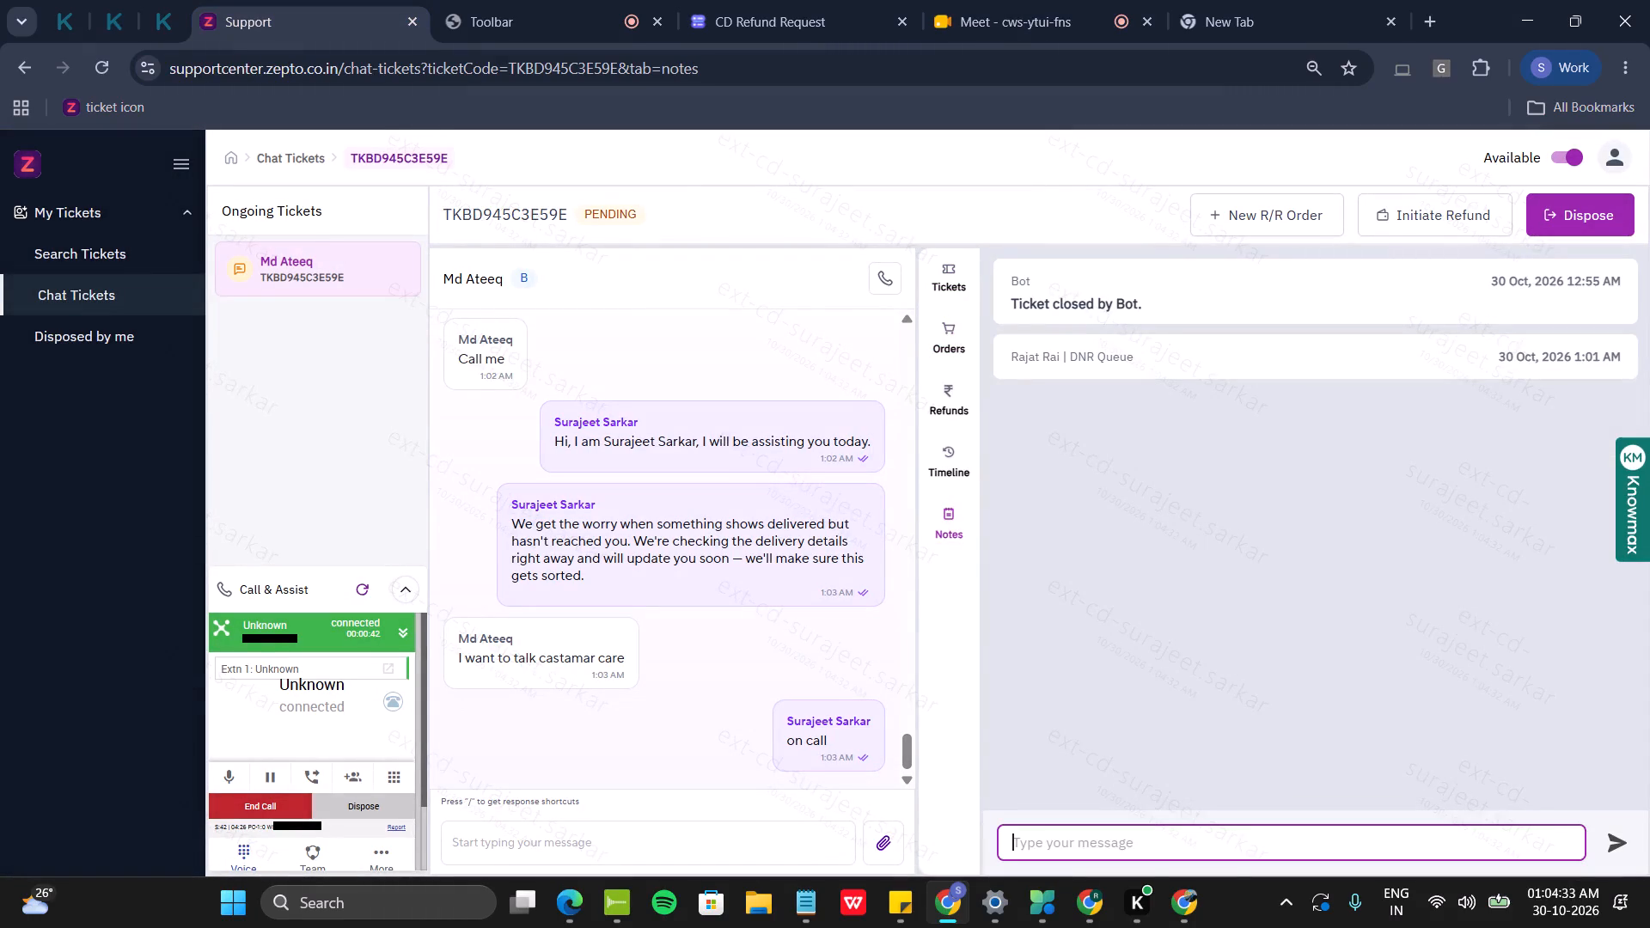
pyautogui.write('cx')
pyautogui.press('space')
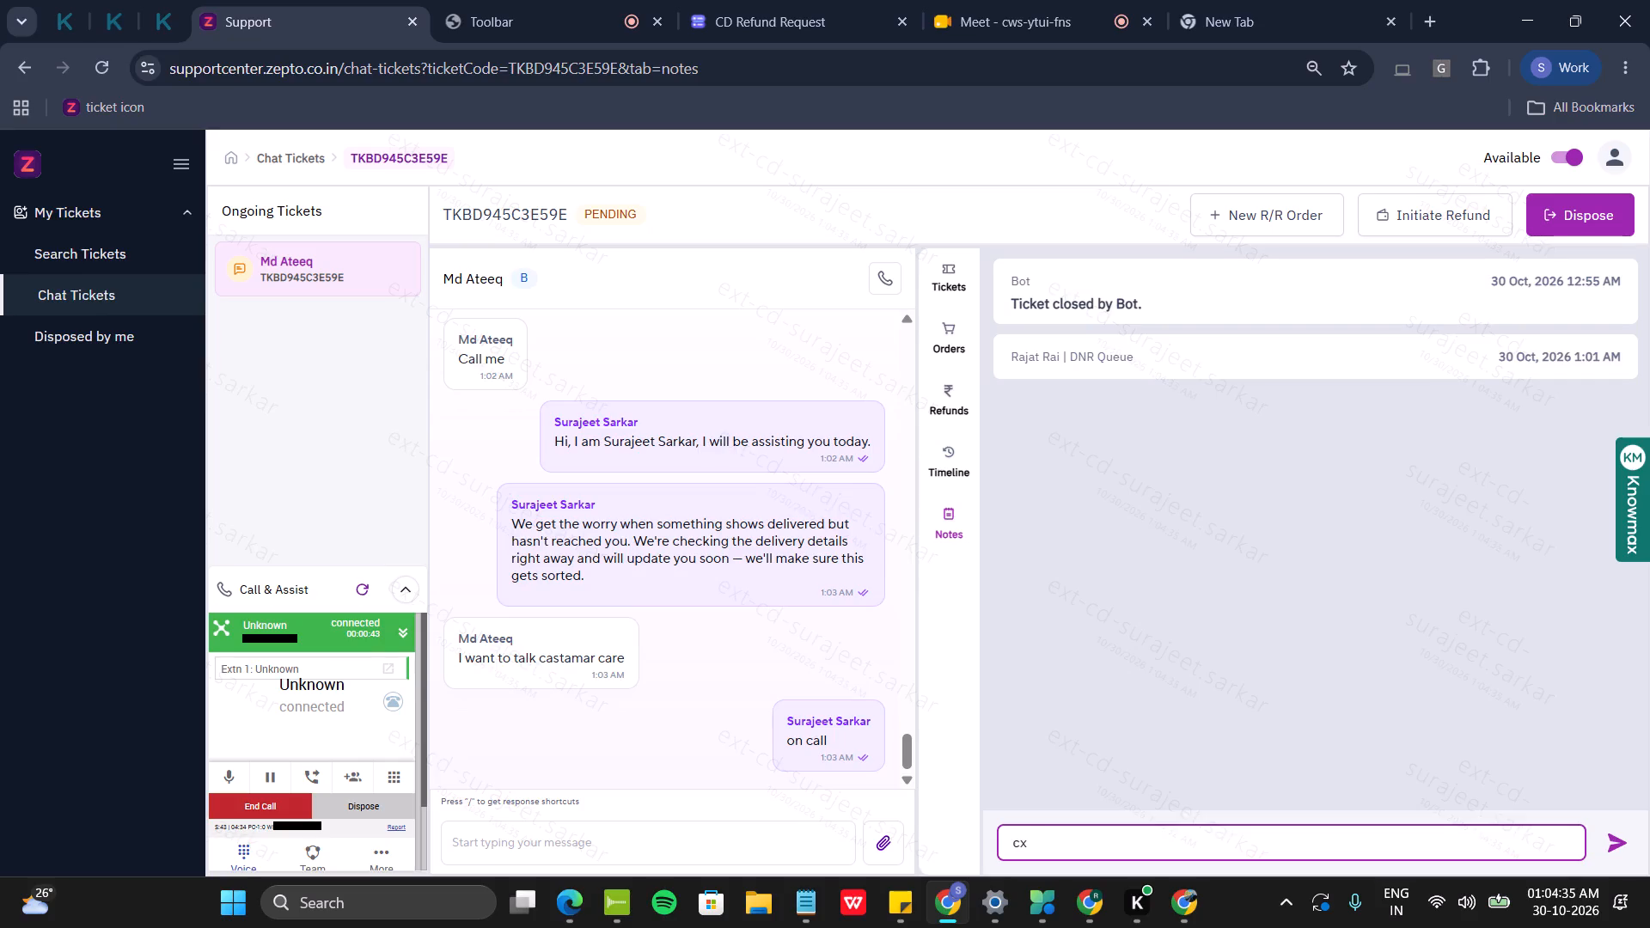
pyautogui.write('B')
pyautogui.press('space')
pyautogui.press('Return')
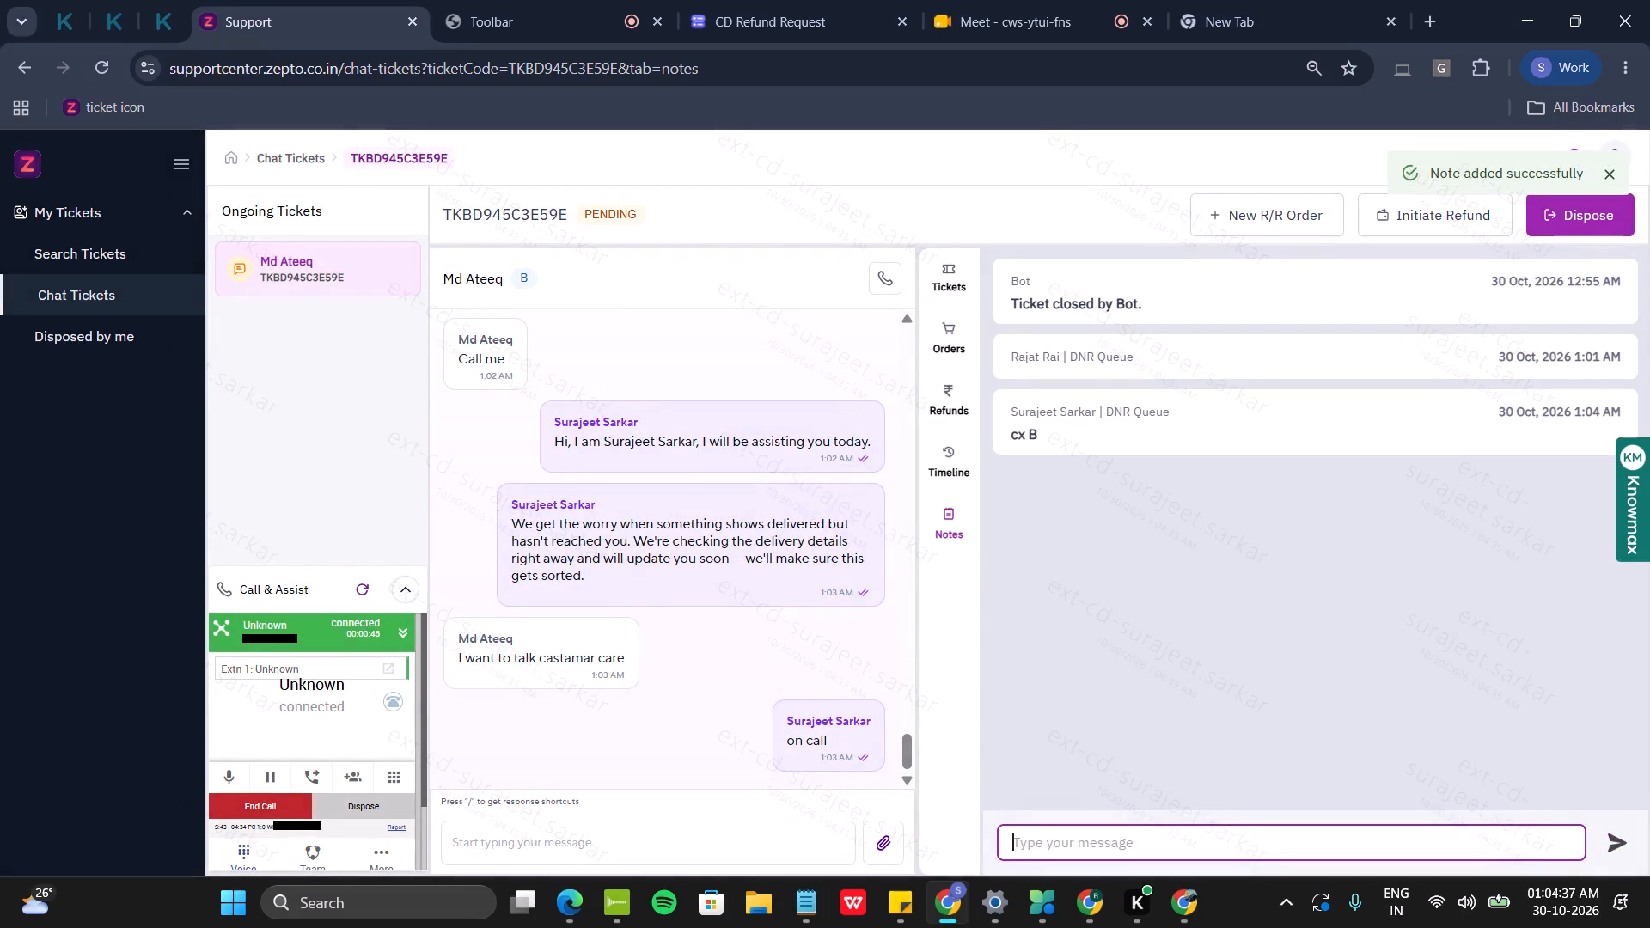
# Examine the current order's shipment and payment details and the products in its item summary.
pyautogui.click(944, 338)
pyautogui.scroll(-4, 1077, 468)
pyautogui.scroll(4, 1093, 603)
pyautogui.scroll(-2, 1093, 603)
pyautogui.scroll(1, 1093, 603)
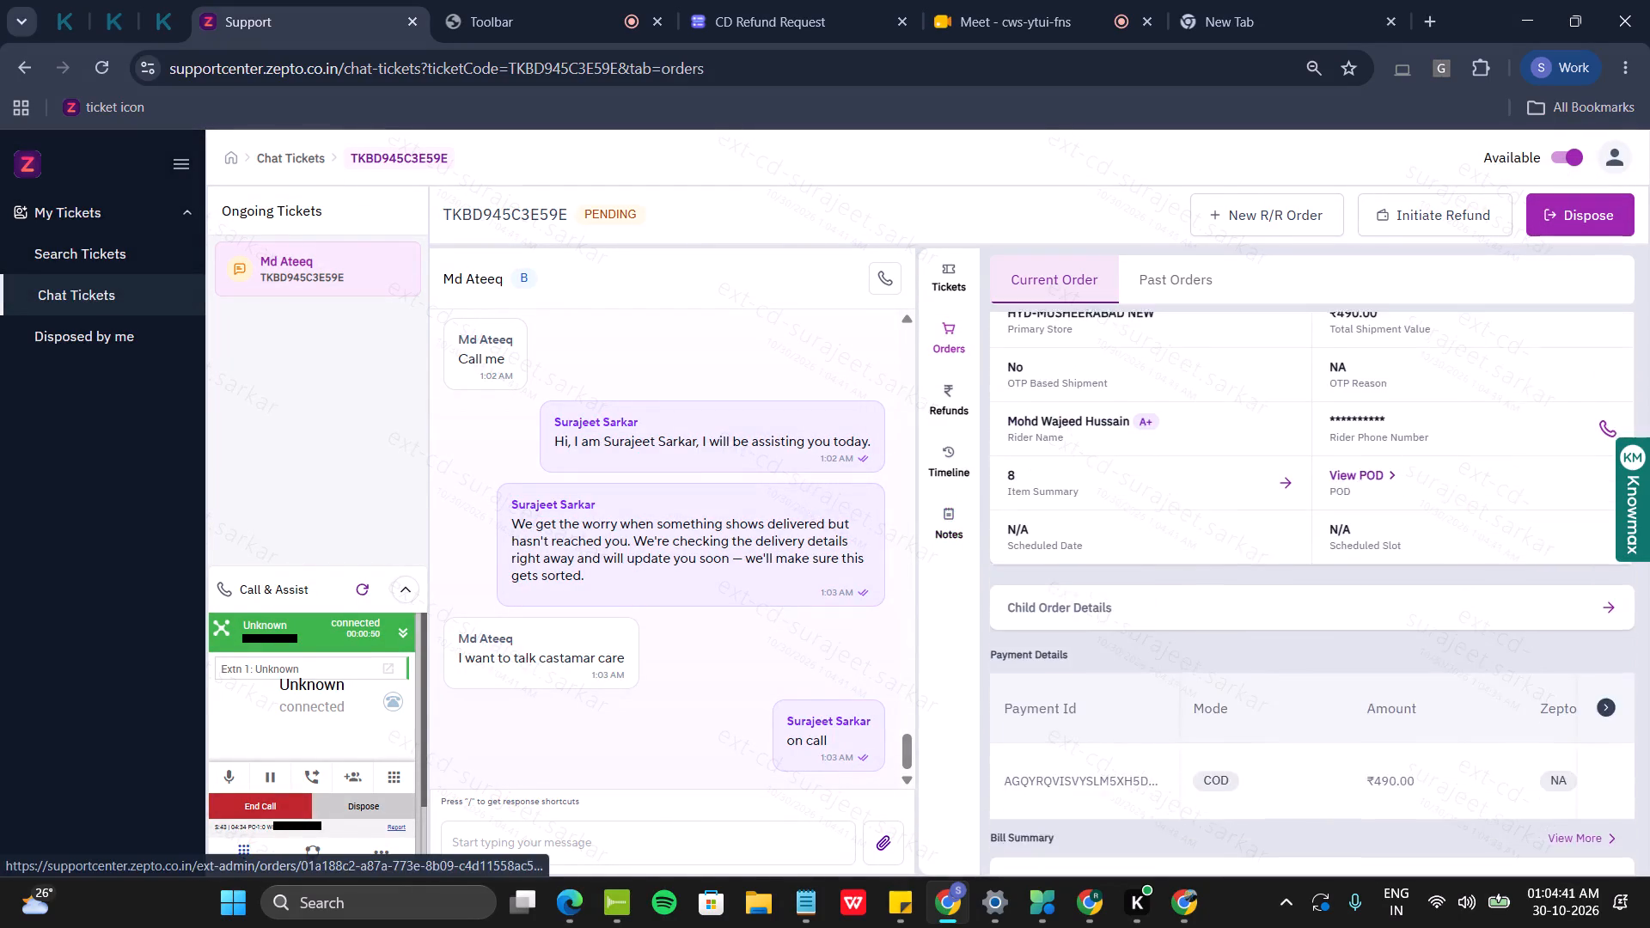
pyautogui.click(1282, 695)
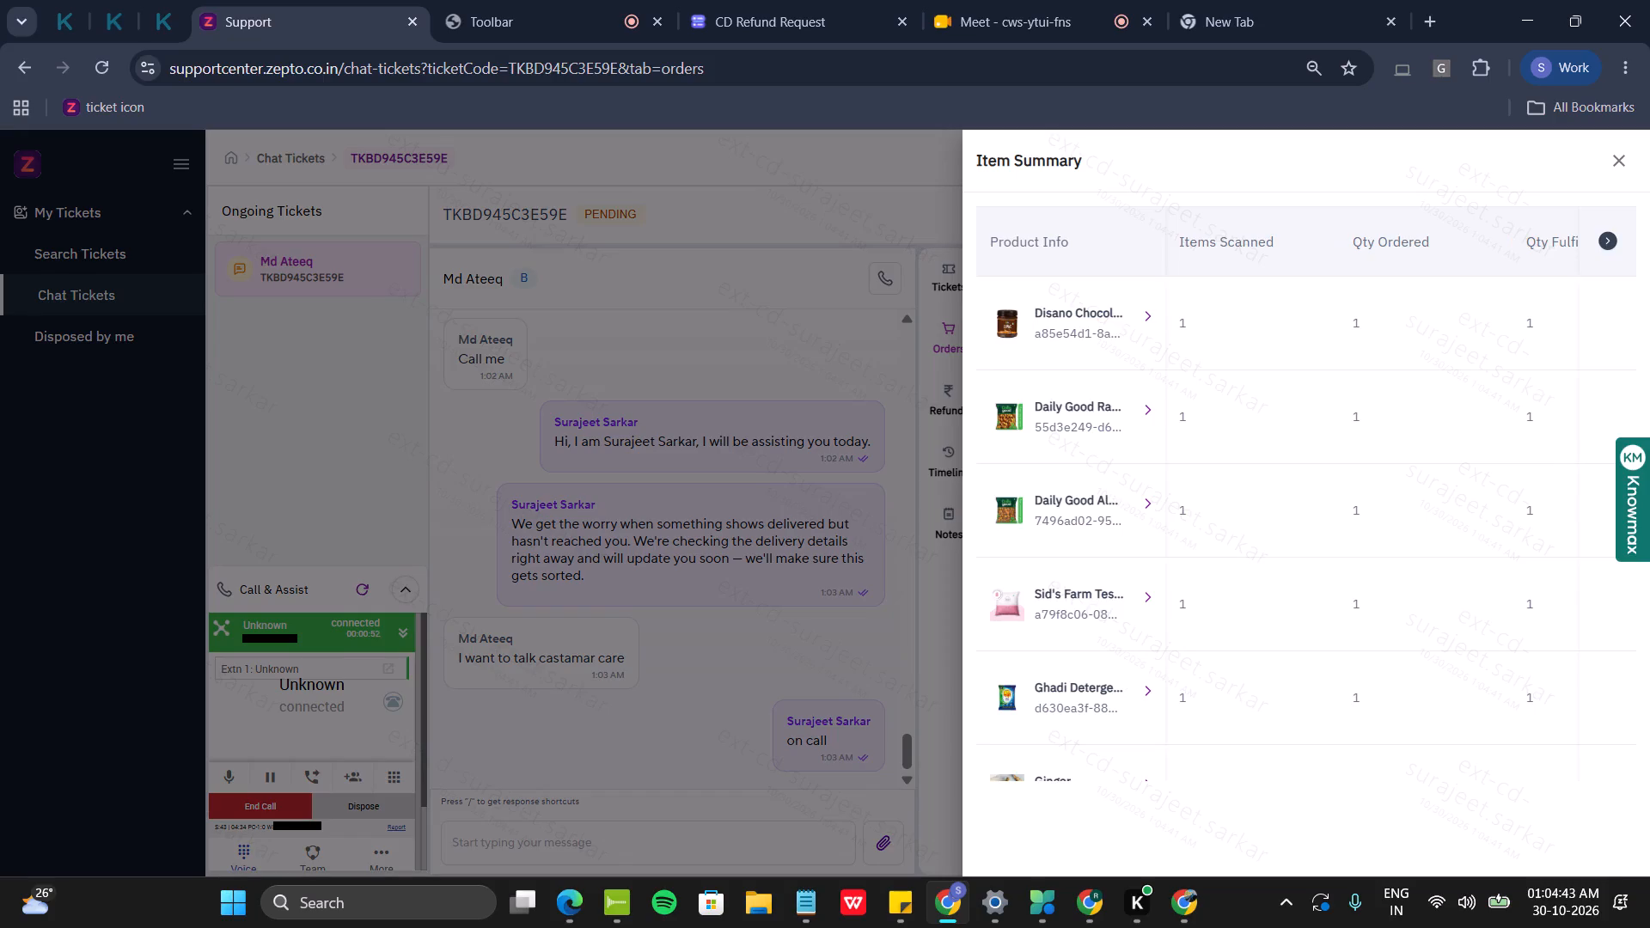
pyautogui.click(751, 530)
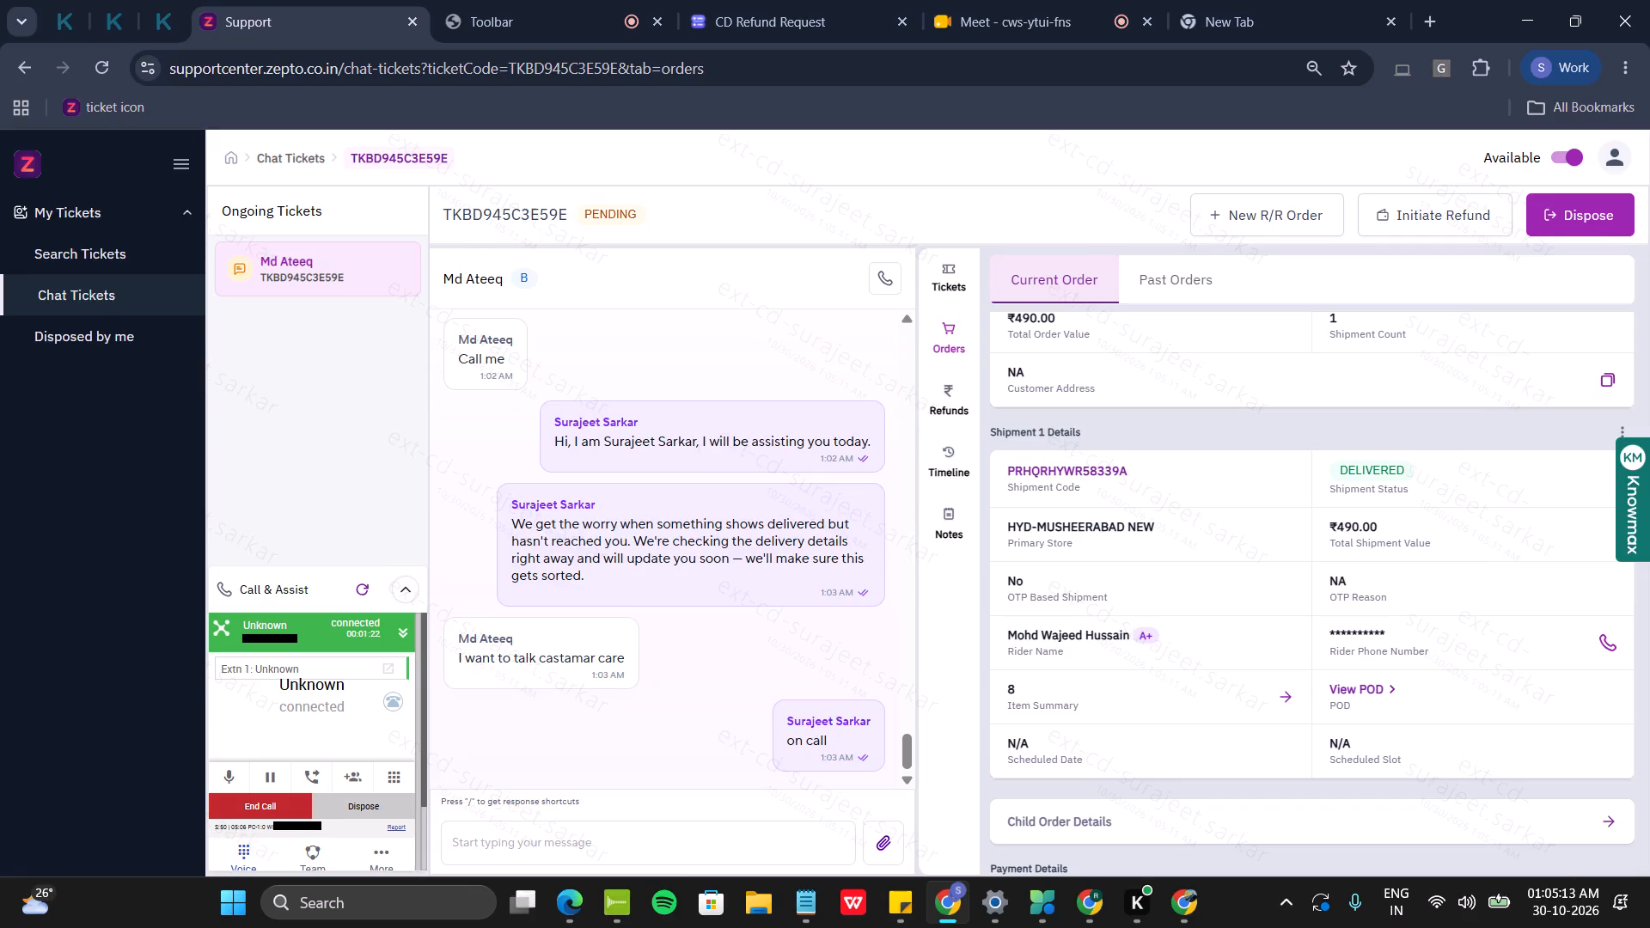
pyautogui.scroll(4, 714, 644)
pyautogui.scroll(-11, 715, 644)
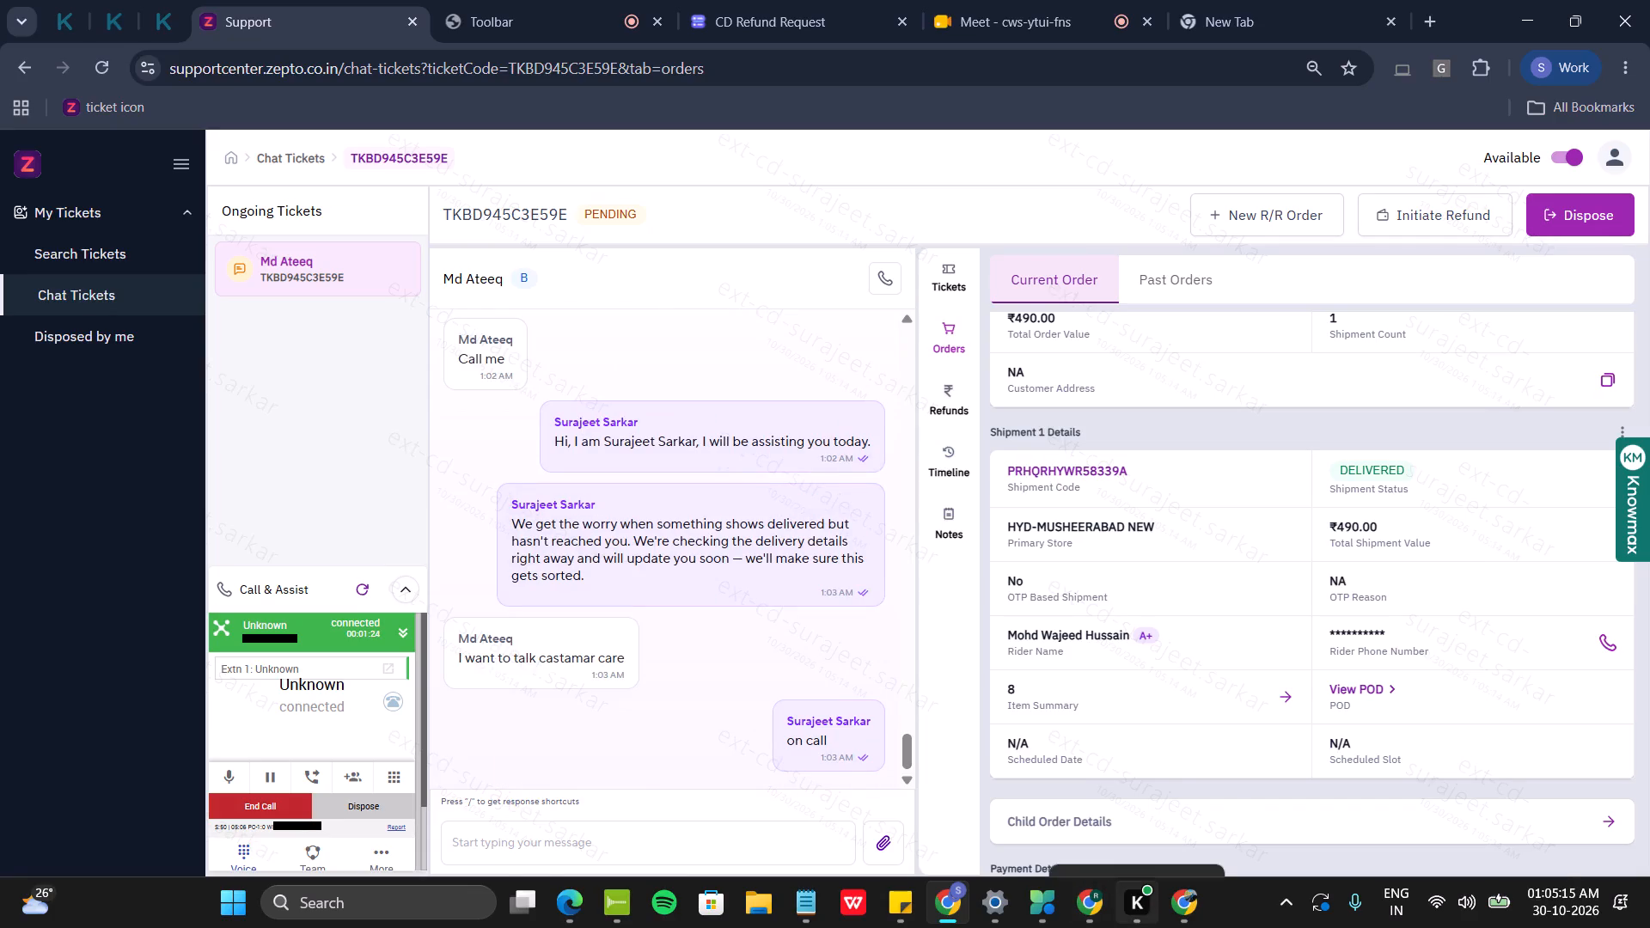
# Send the customer the chat message "call".
pyautogui.click(508, 859)
pyautogui.write('call')
pyautogui.press('space')
pyautogui.press('Return')
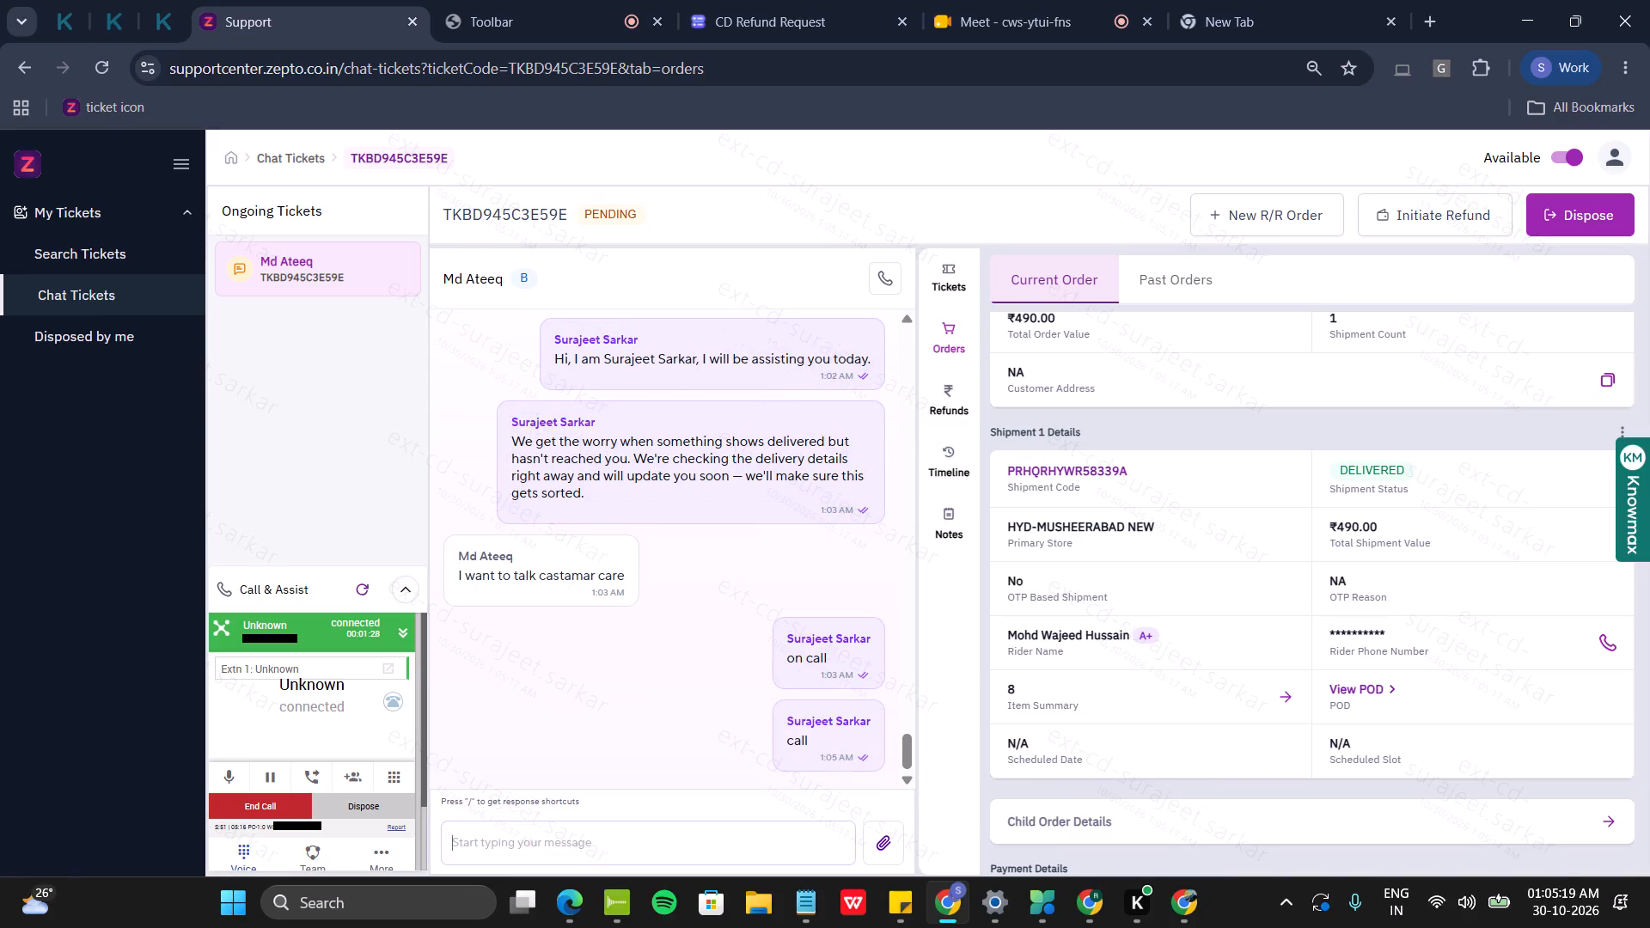
# End the connected phone call with the customer.
pyautogui.click(274, 805)
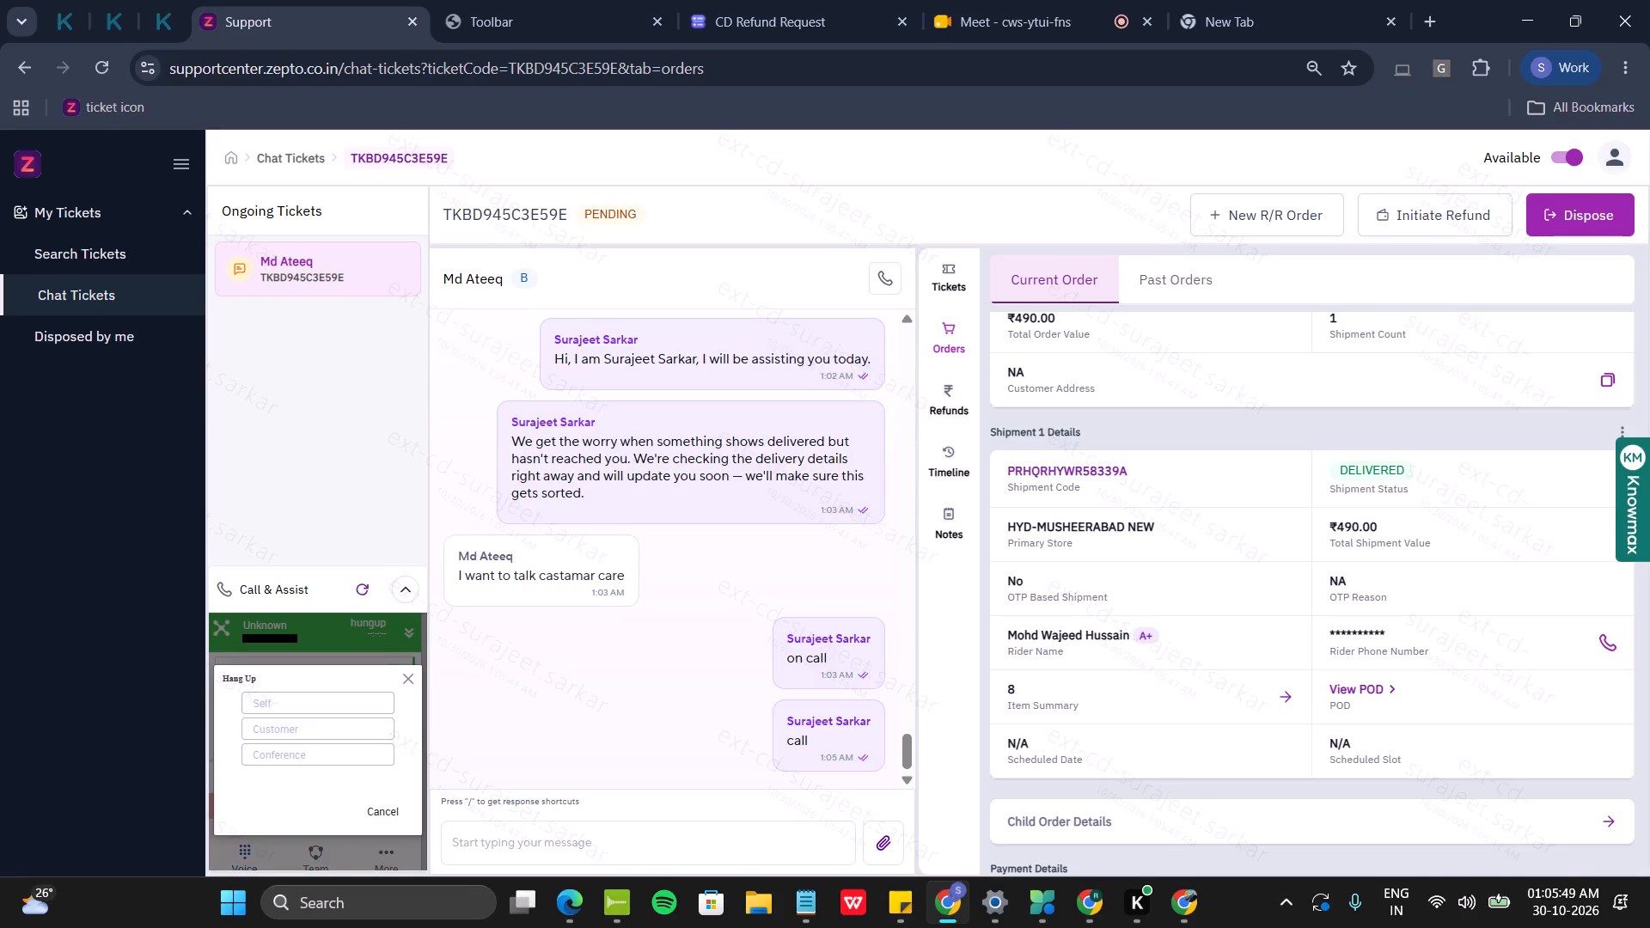
# Send the customer the saved "/apo" response: "I apologize for the inconvenience. We'll do everything we can to address this issue for you.".
pyautogui.click(458, 827)
pyautogui.write('/apo')
pyautogui.press('Return')
pyautogui.press('Return')
pyautogui.press('Return')
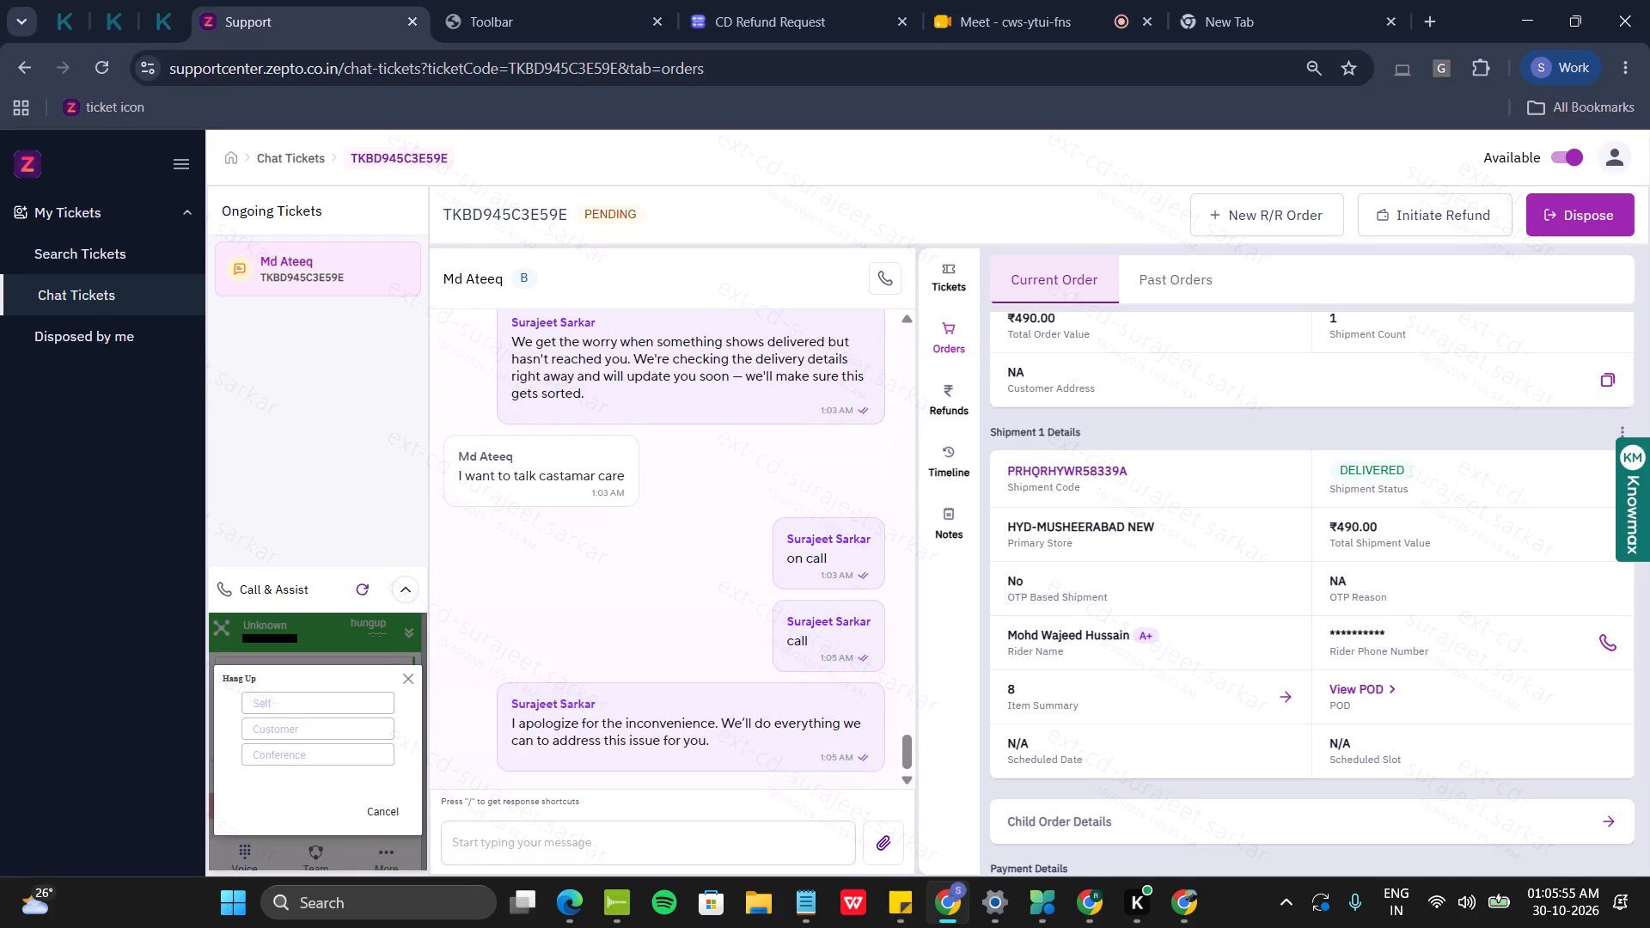
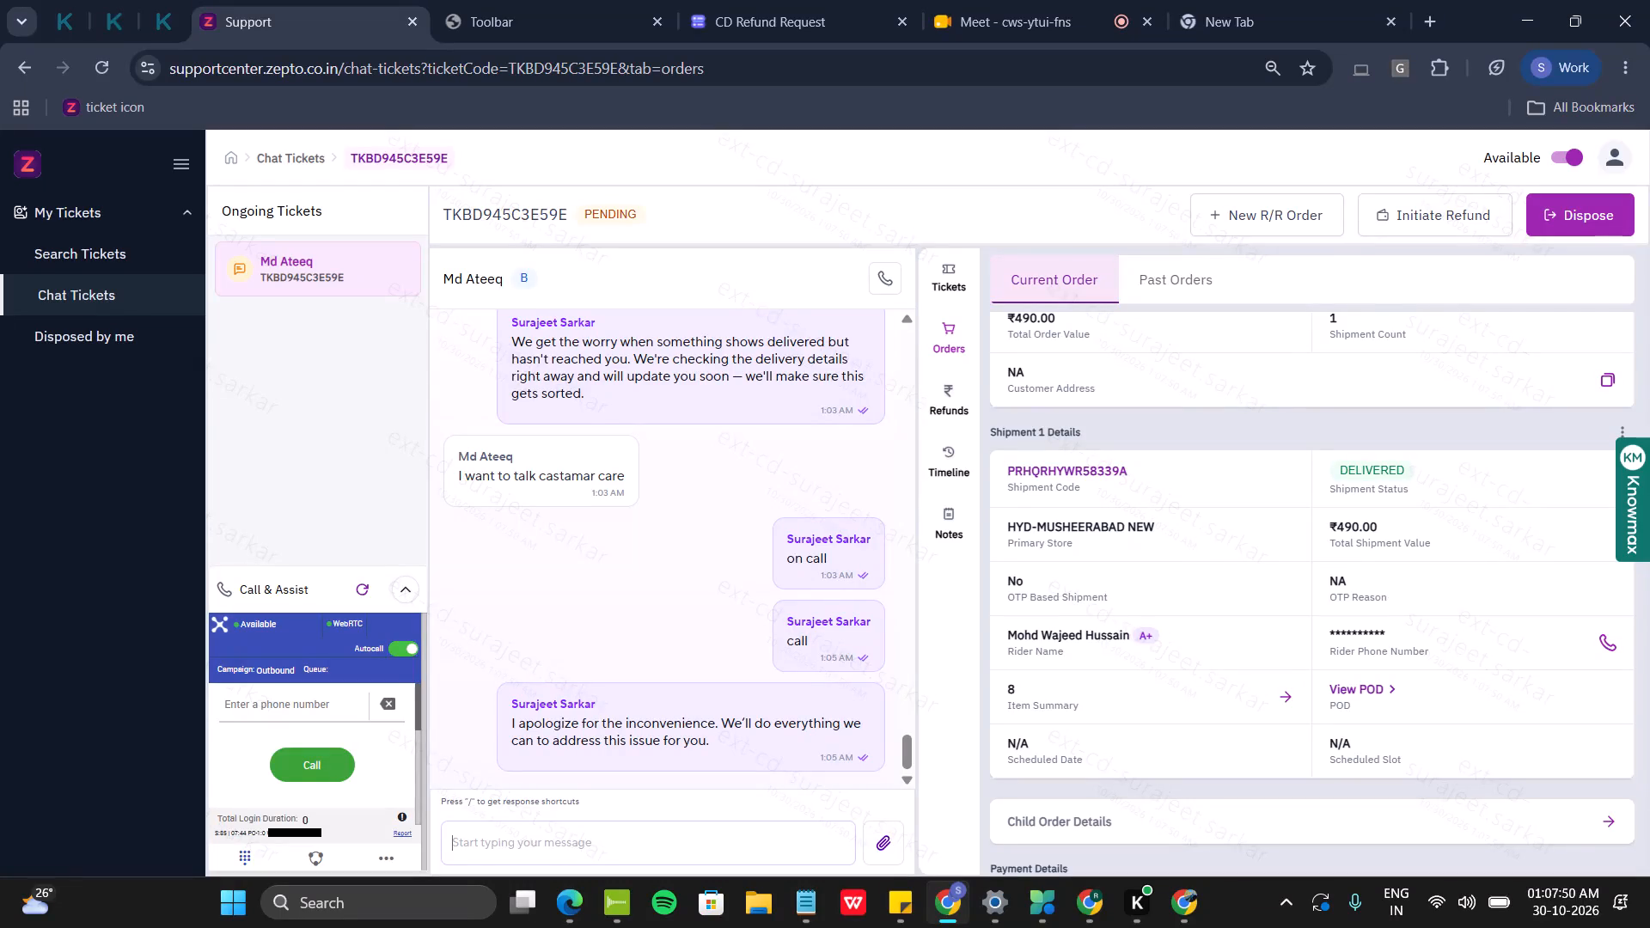
# Send the customer the DNR note's feedback reply from Notepad beginning "We completely understand the inconvenience this may have caused.".
pyautogui.click(723, 655)
pyautogui.click(663, 866)
pyautogui.click(654, 851)
pyautogui.click(812, 918)
pyautogui.tripleClick(642, 427)
pyautogui.rightClick(642, 427)
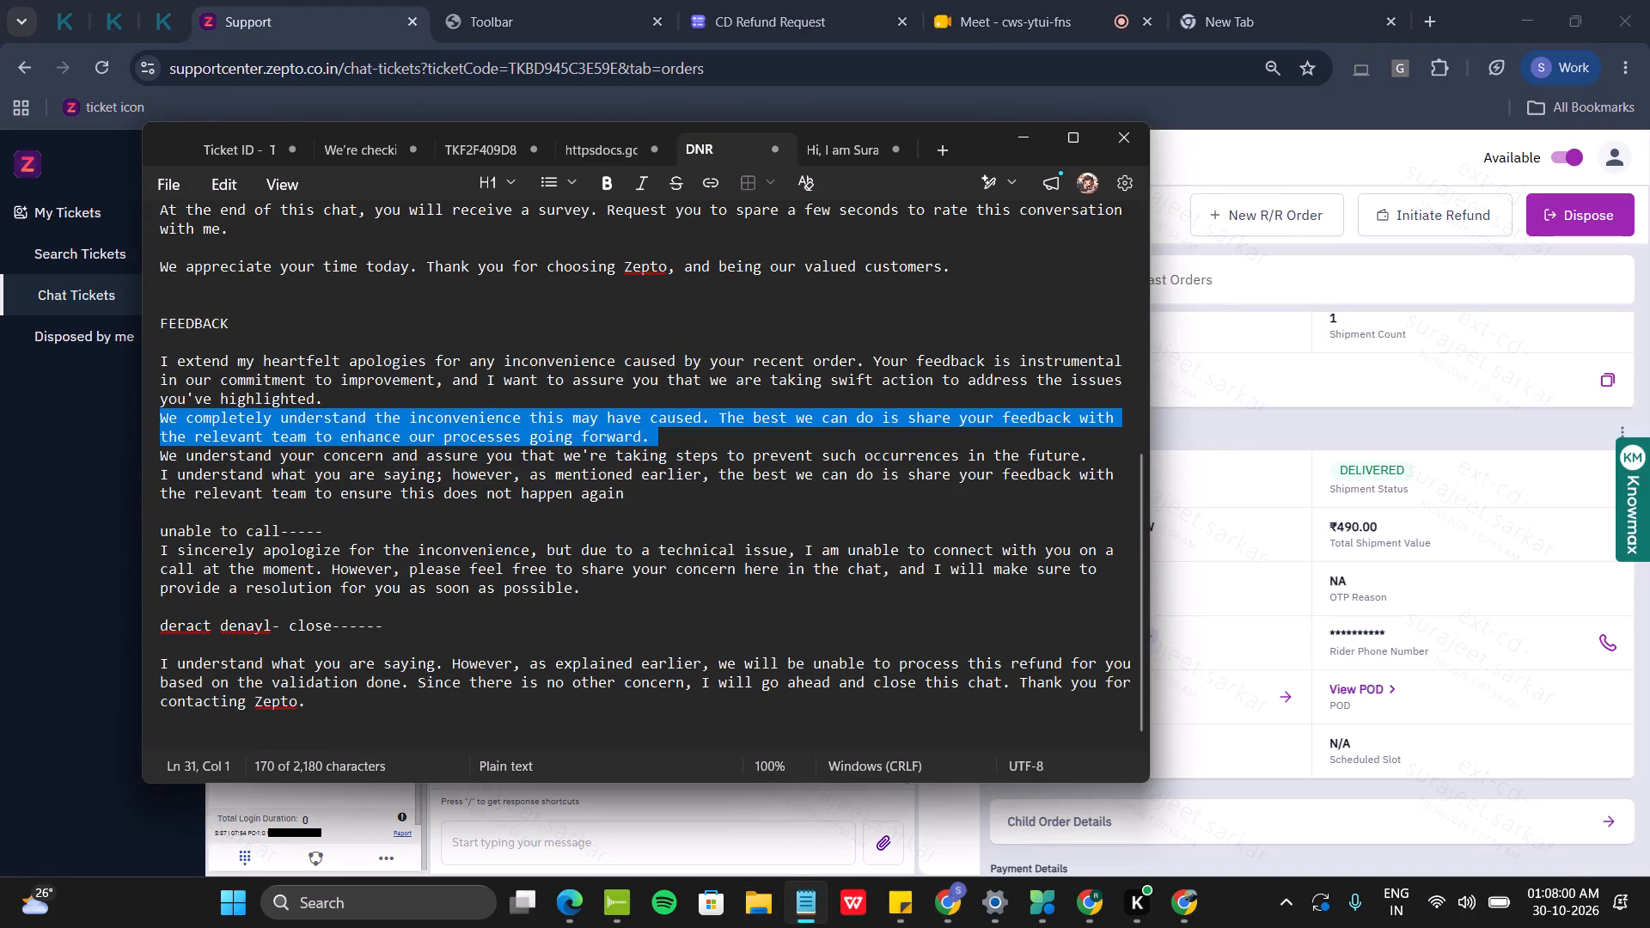
pyautogui.click(764, 428)
pyautogui.rightClick(690, 831)
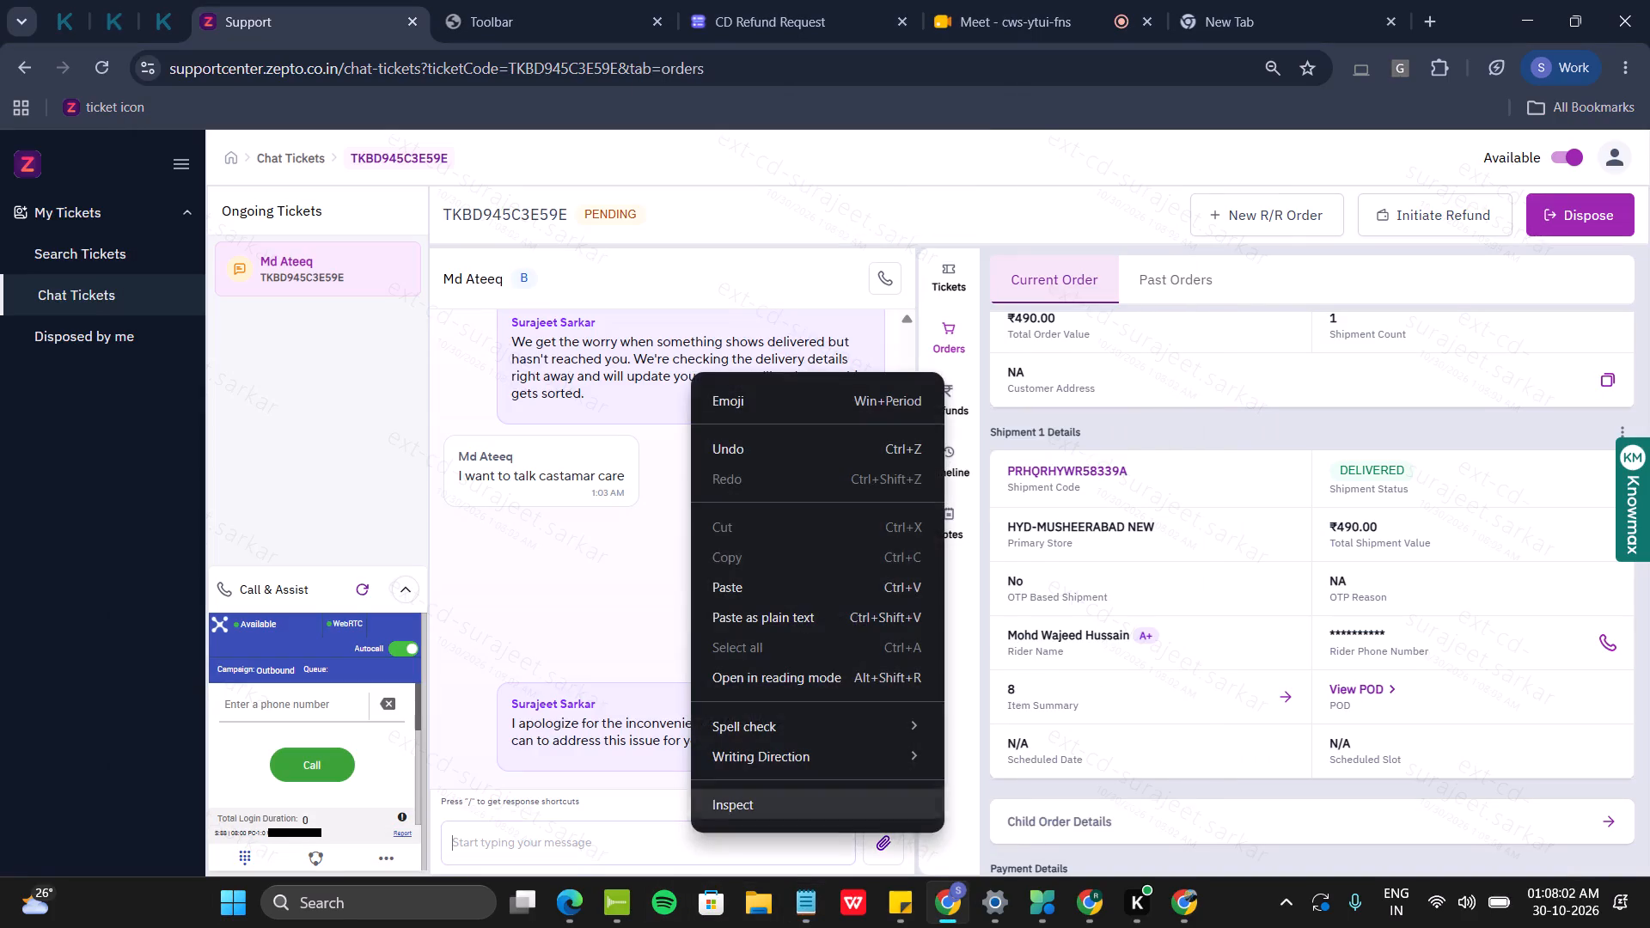
pyautogui.click(758, 639)
pyautogui.click(768, 616)
pyautogui.click(896, 809)
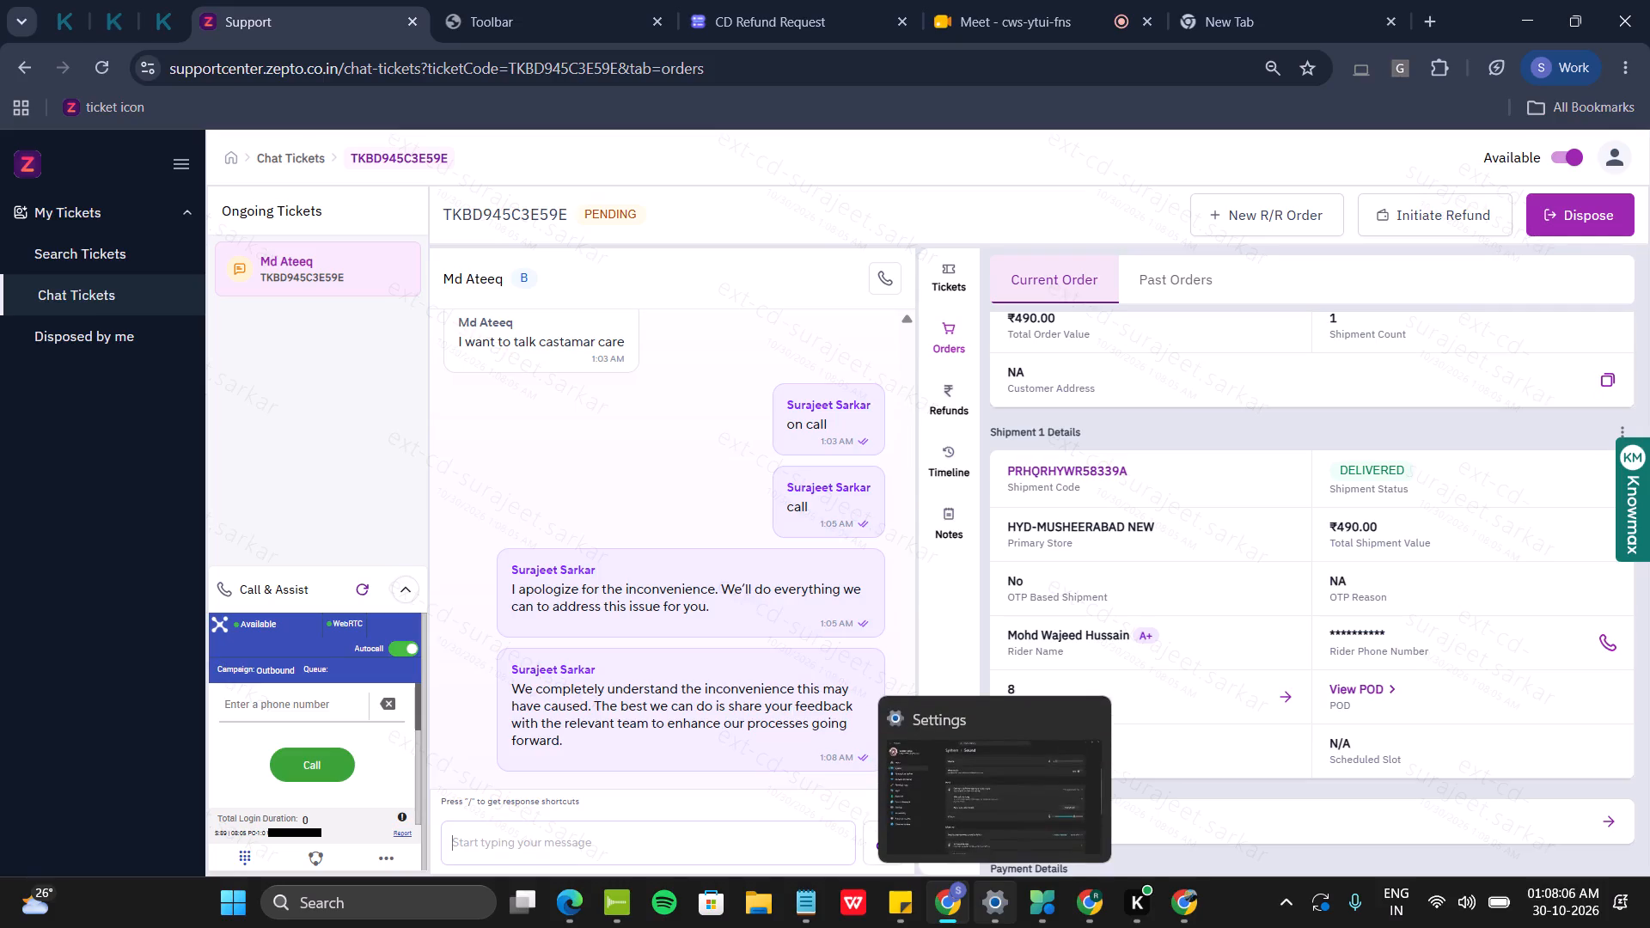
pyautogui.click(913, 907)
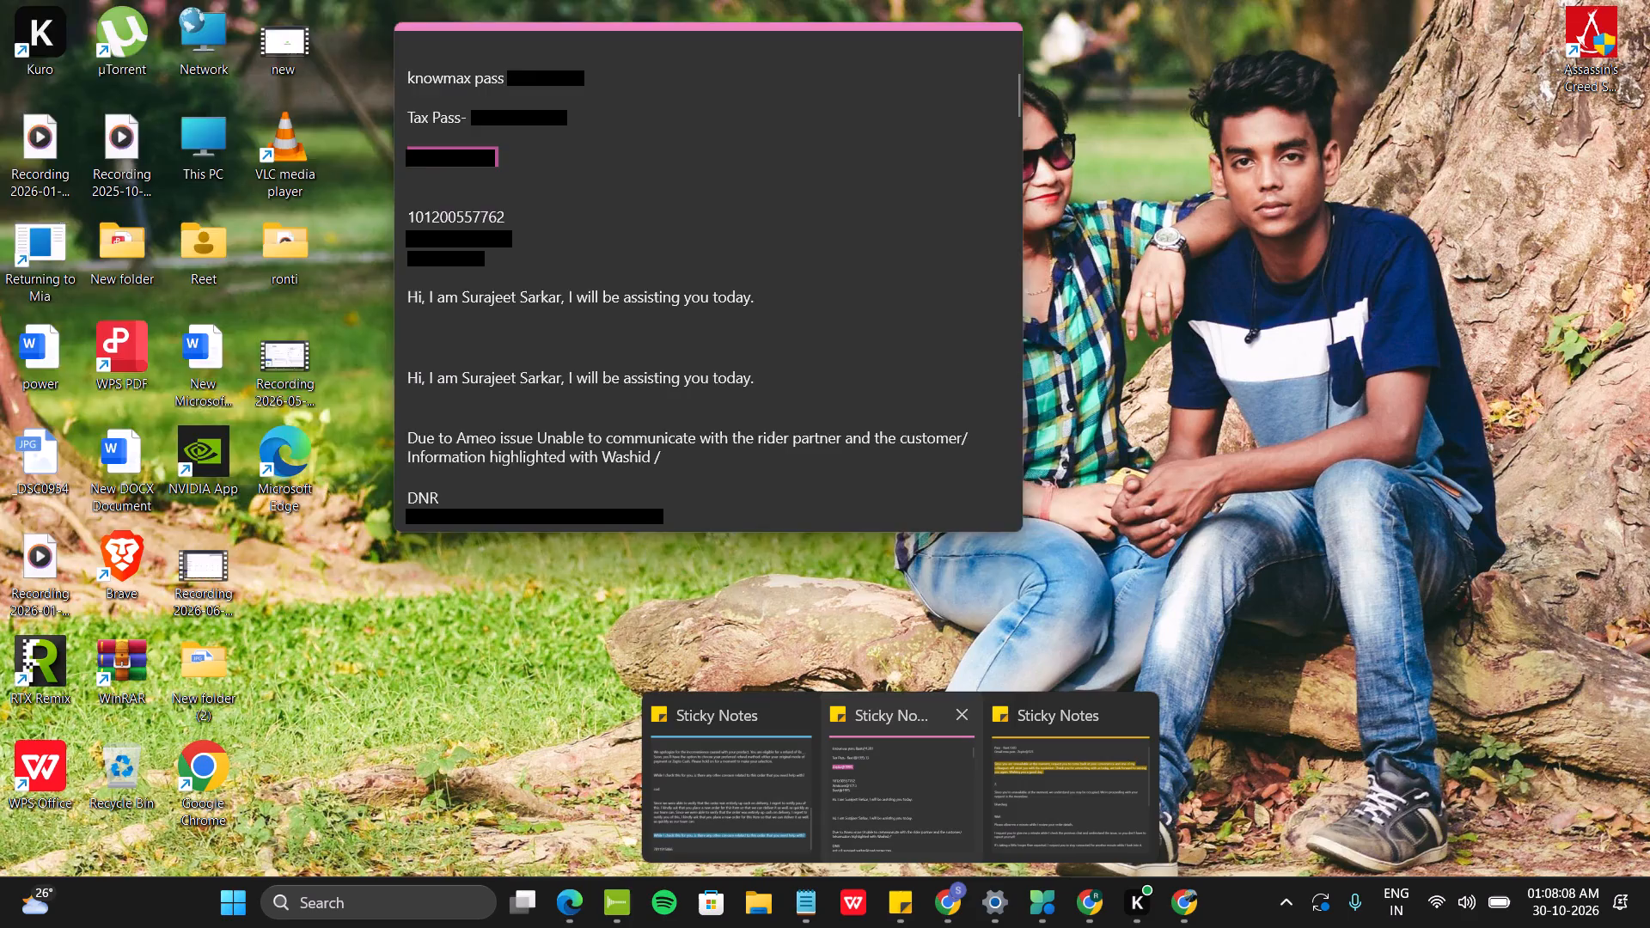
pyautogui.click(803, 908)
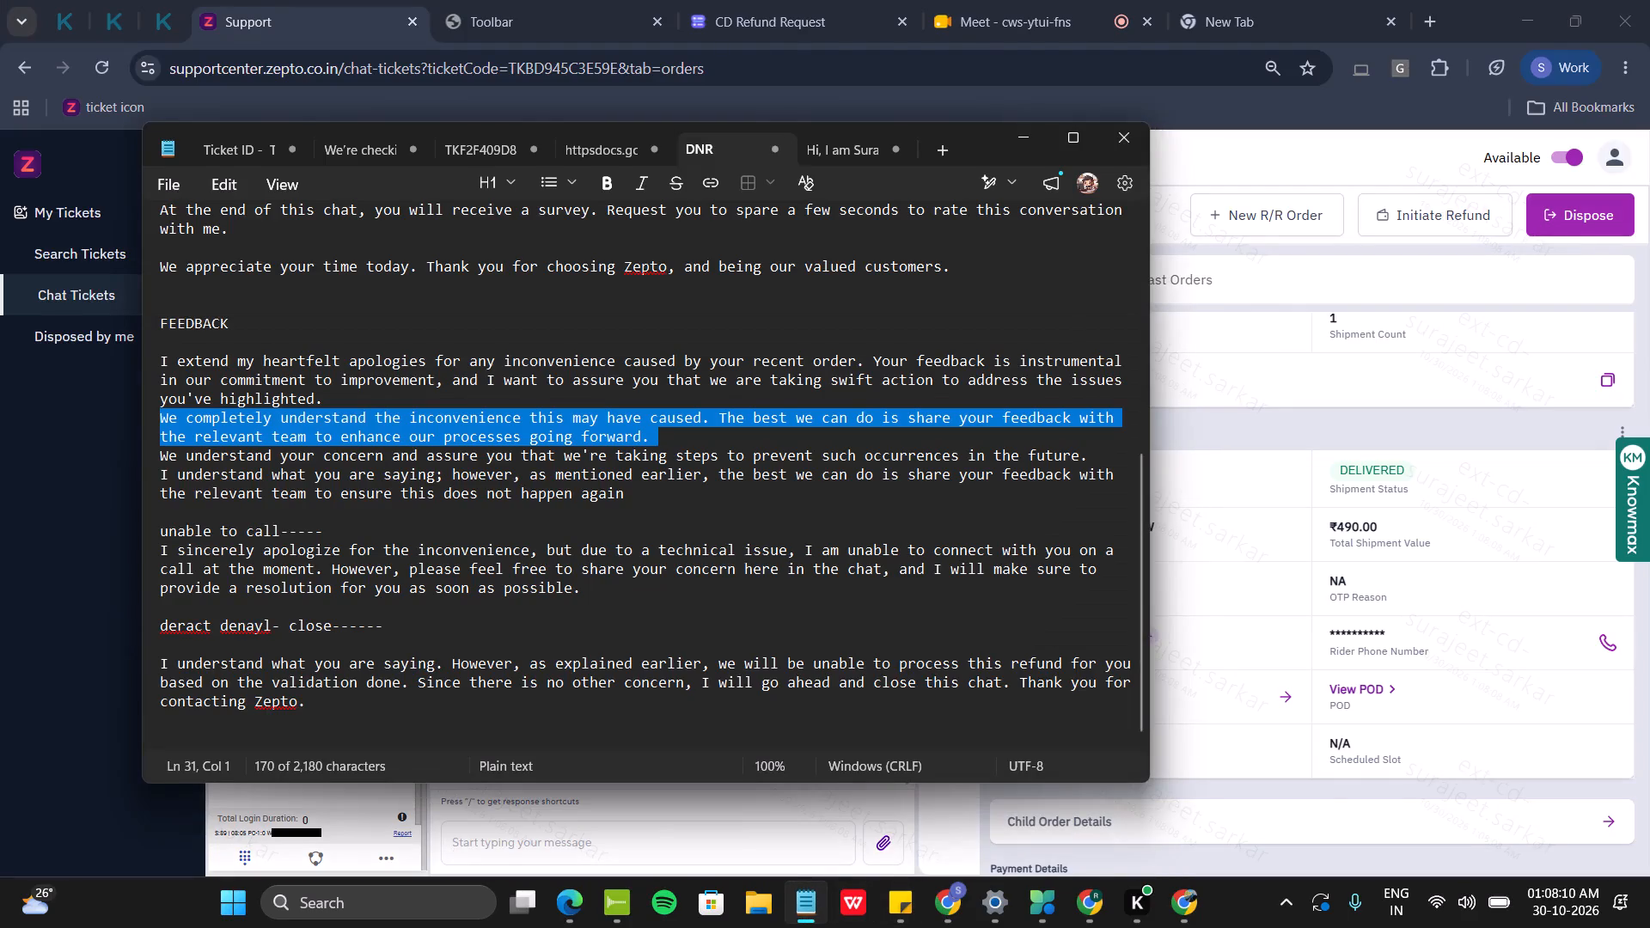
# Dictate and send the customer the chat message "We have shared the information over the phone call".
pyautogui.click(748, 840)
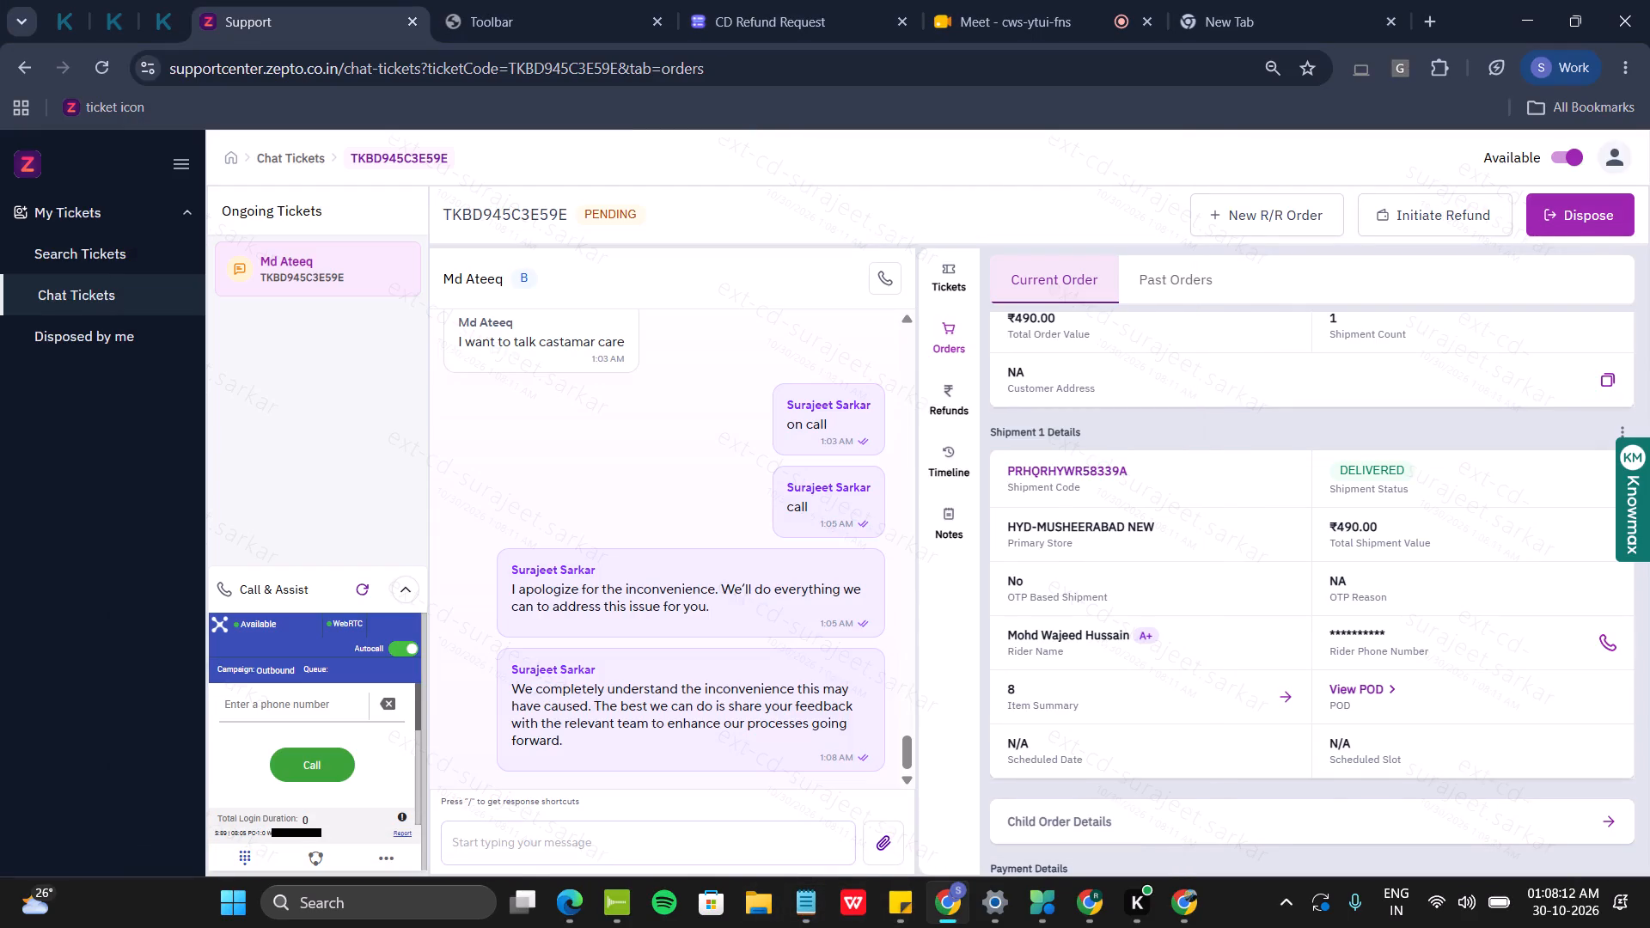
pyautogui.press('super+h')
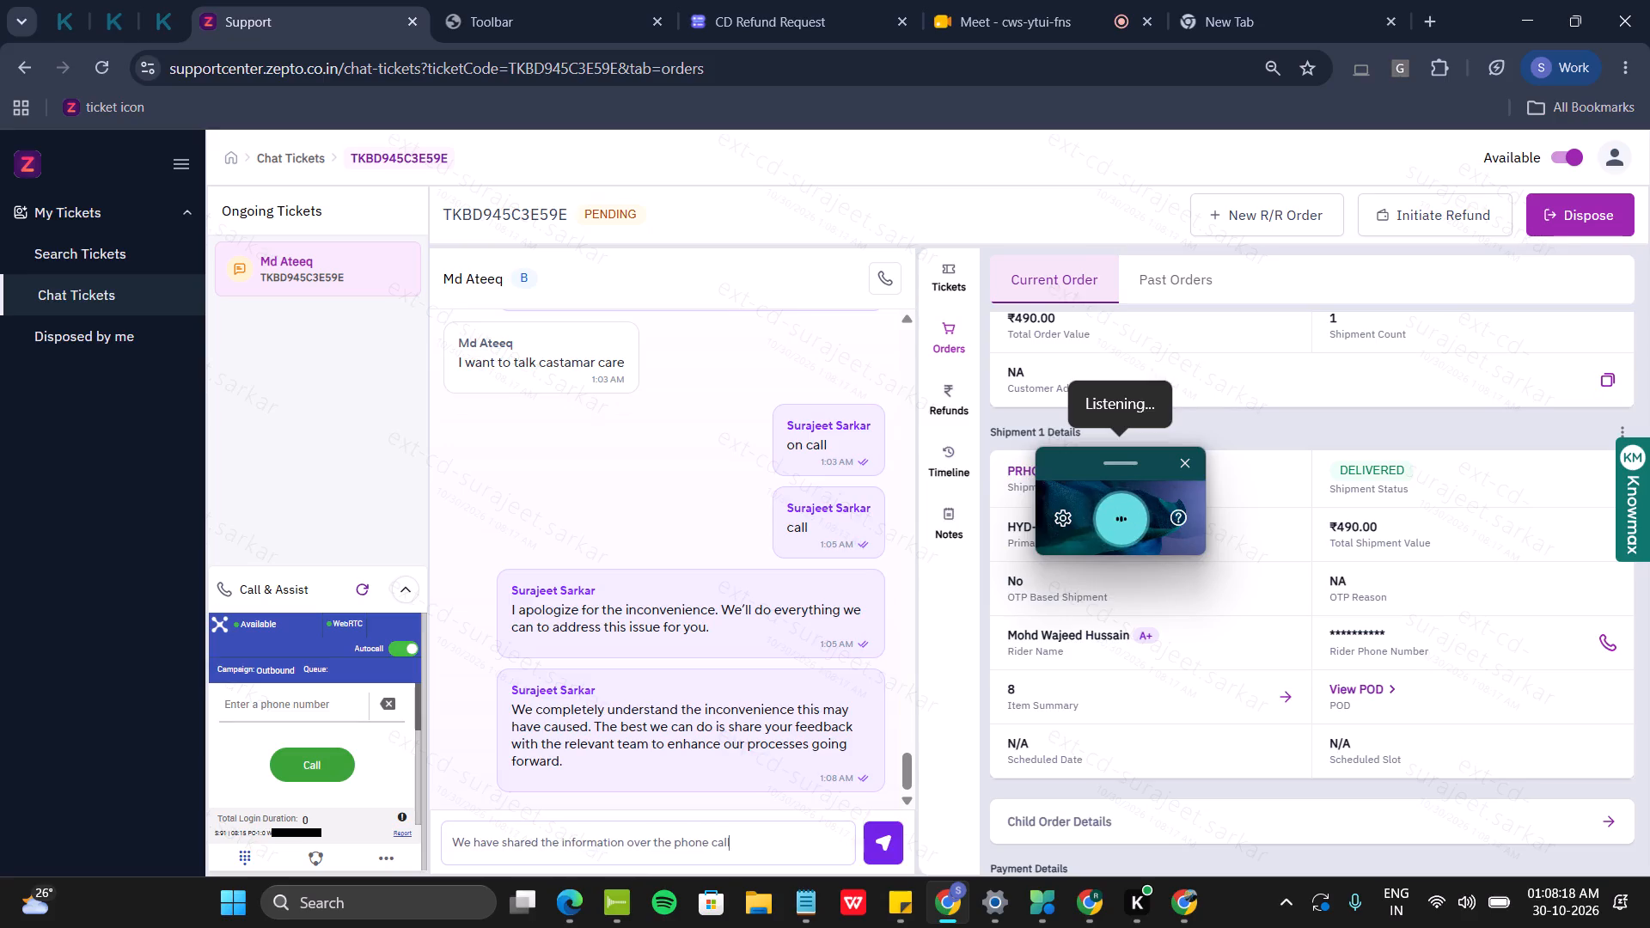
pyautogui.press('space')
pyautogui.press('Return')
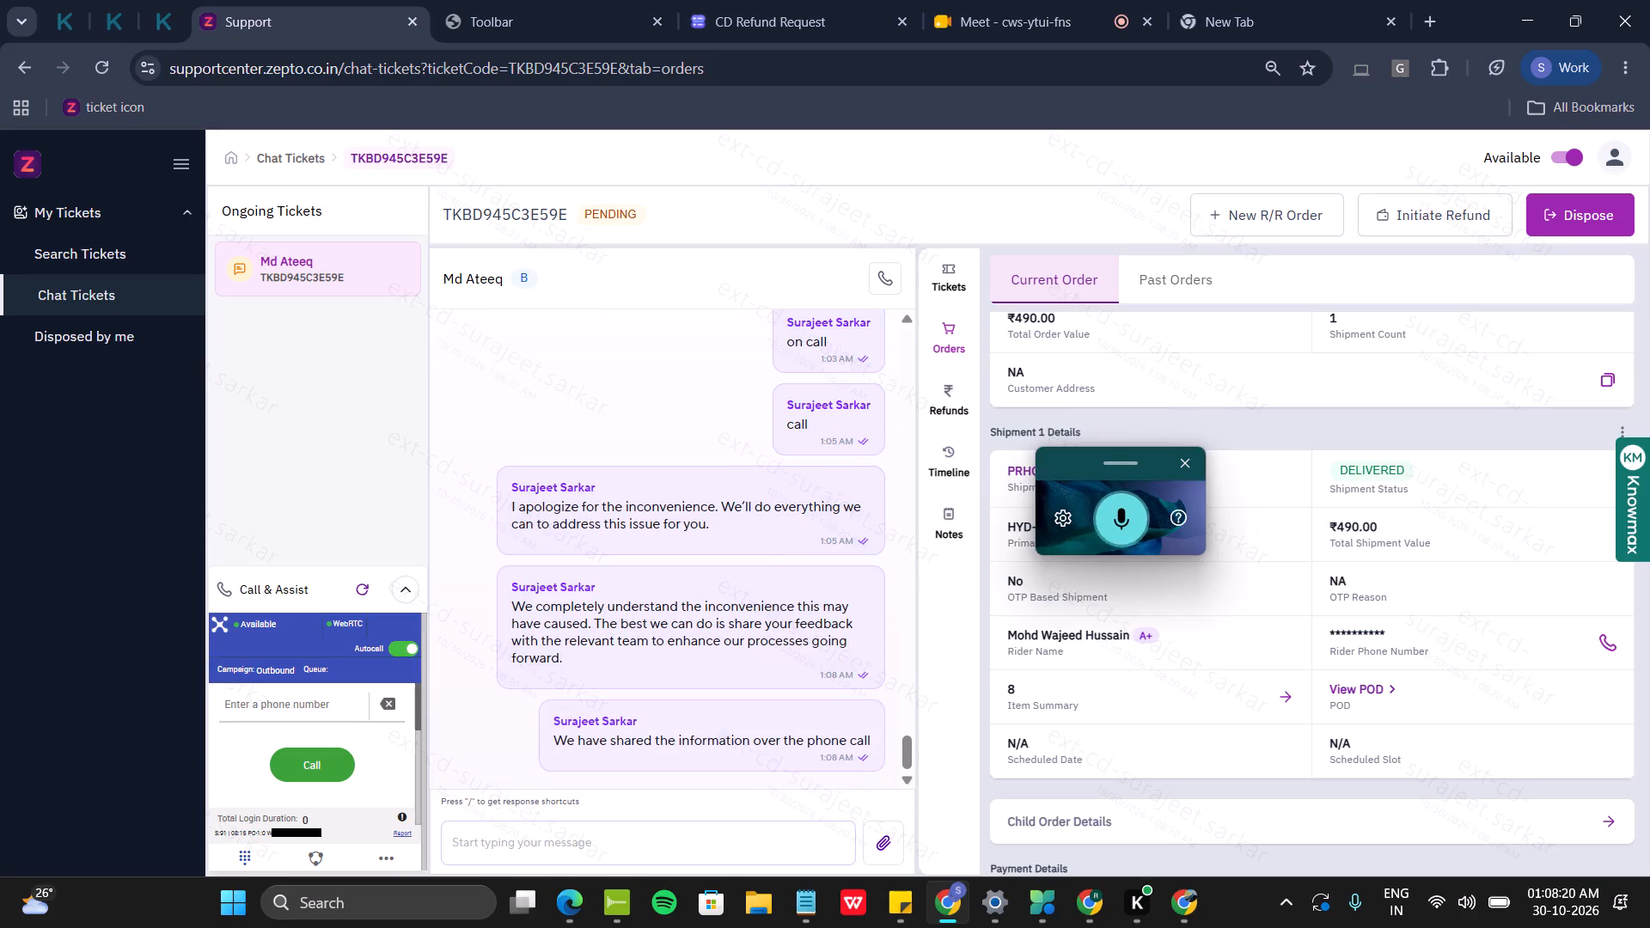
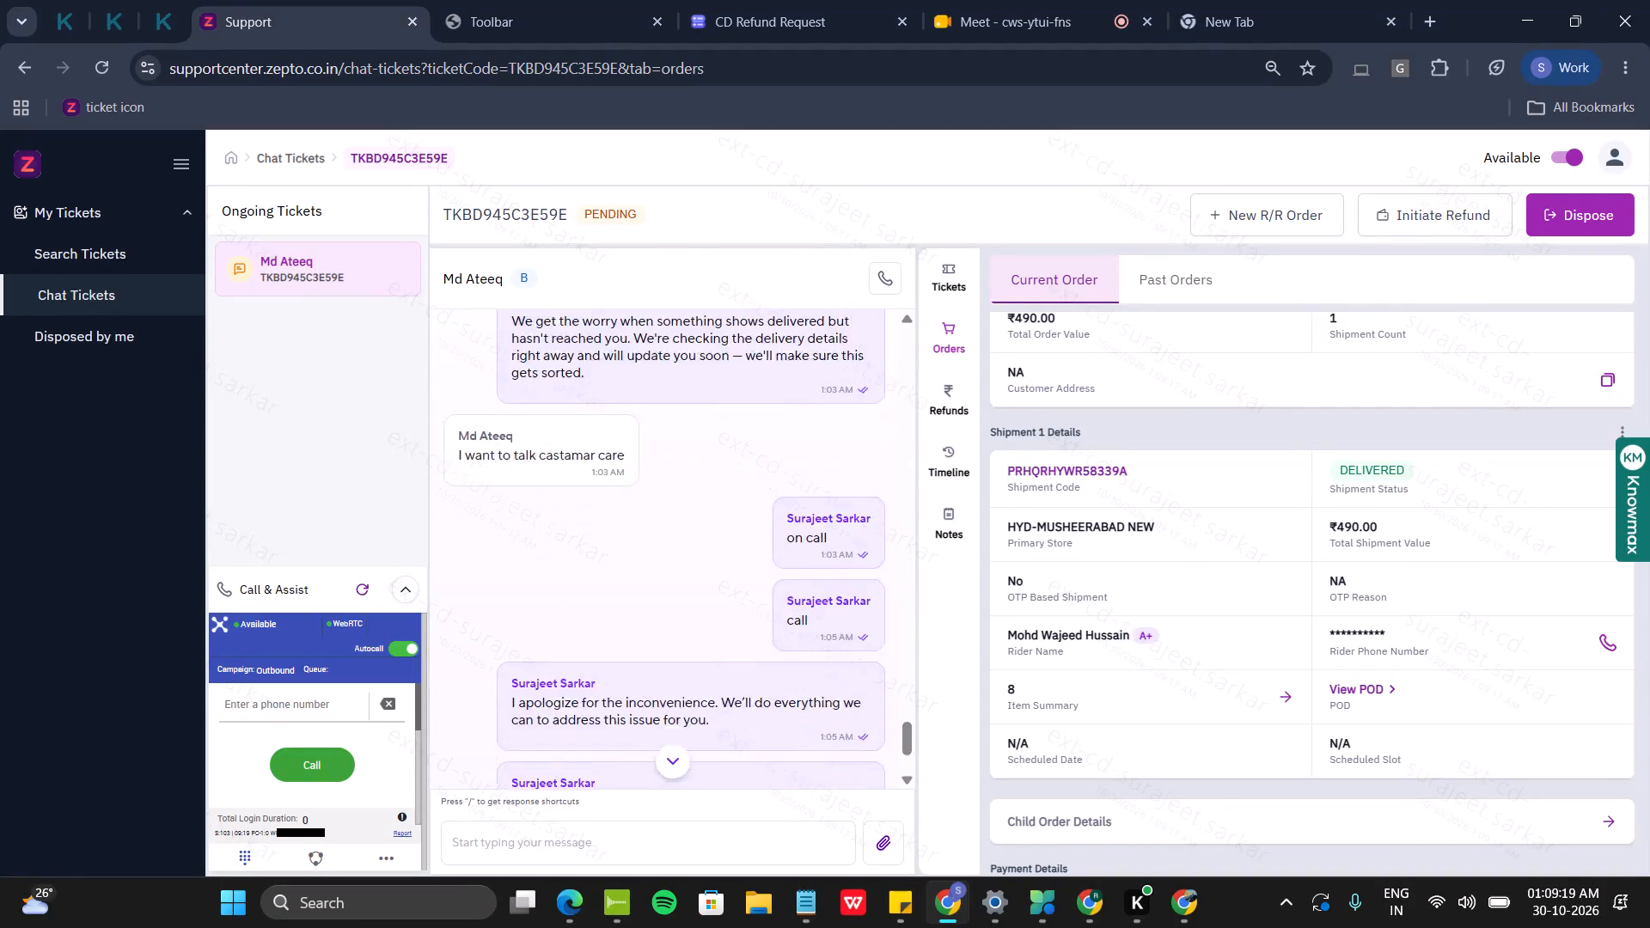
# Send the customer the /csa canned reply beginning "I hope I was able to address your concern" that requests a survey rating.
pyautogui.click(749, 840)
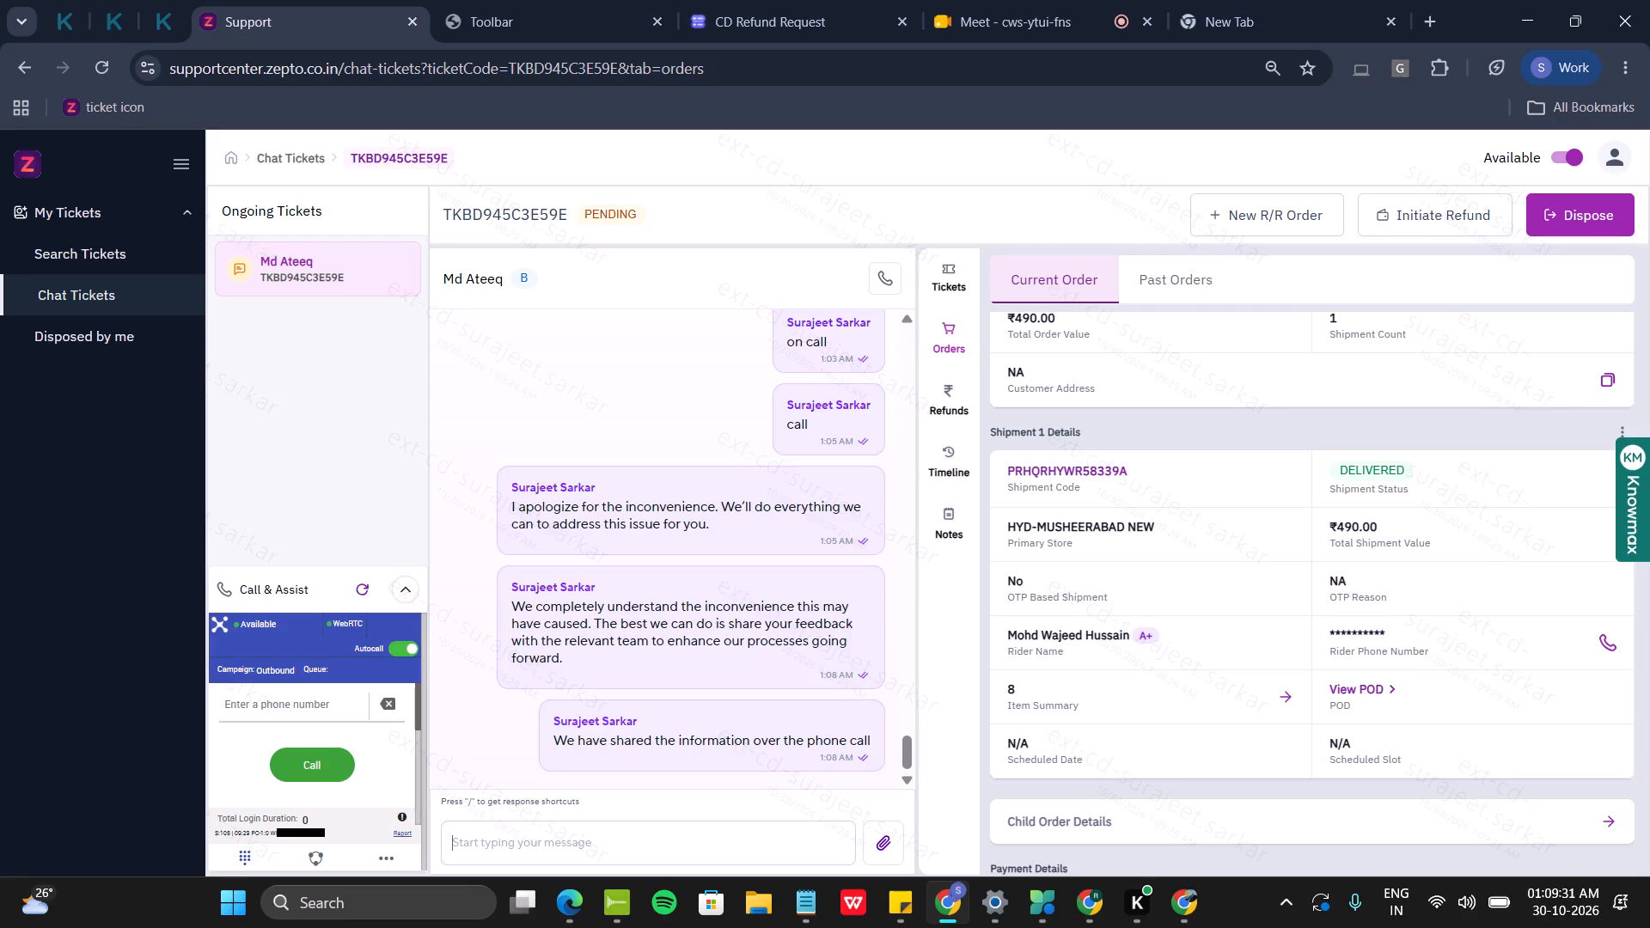
pyautogui.click(823, 837)
pyautogui.write('/csa')
pyautogui.press('Return')
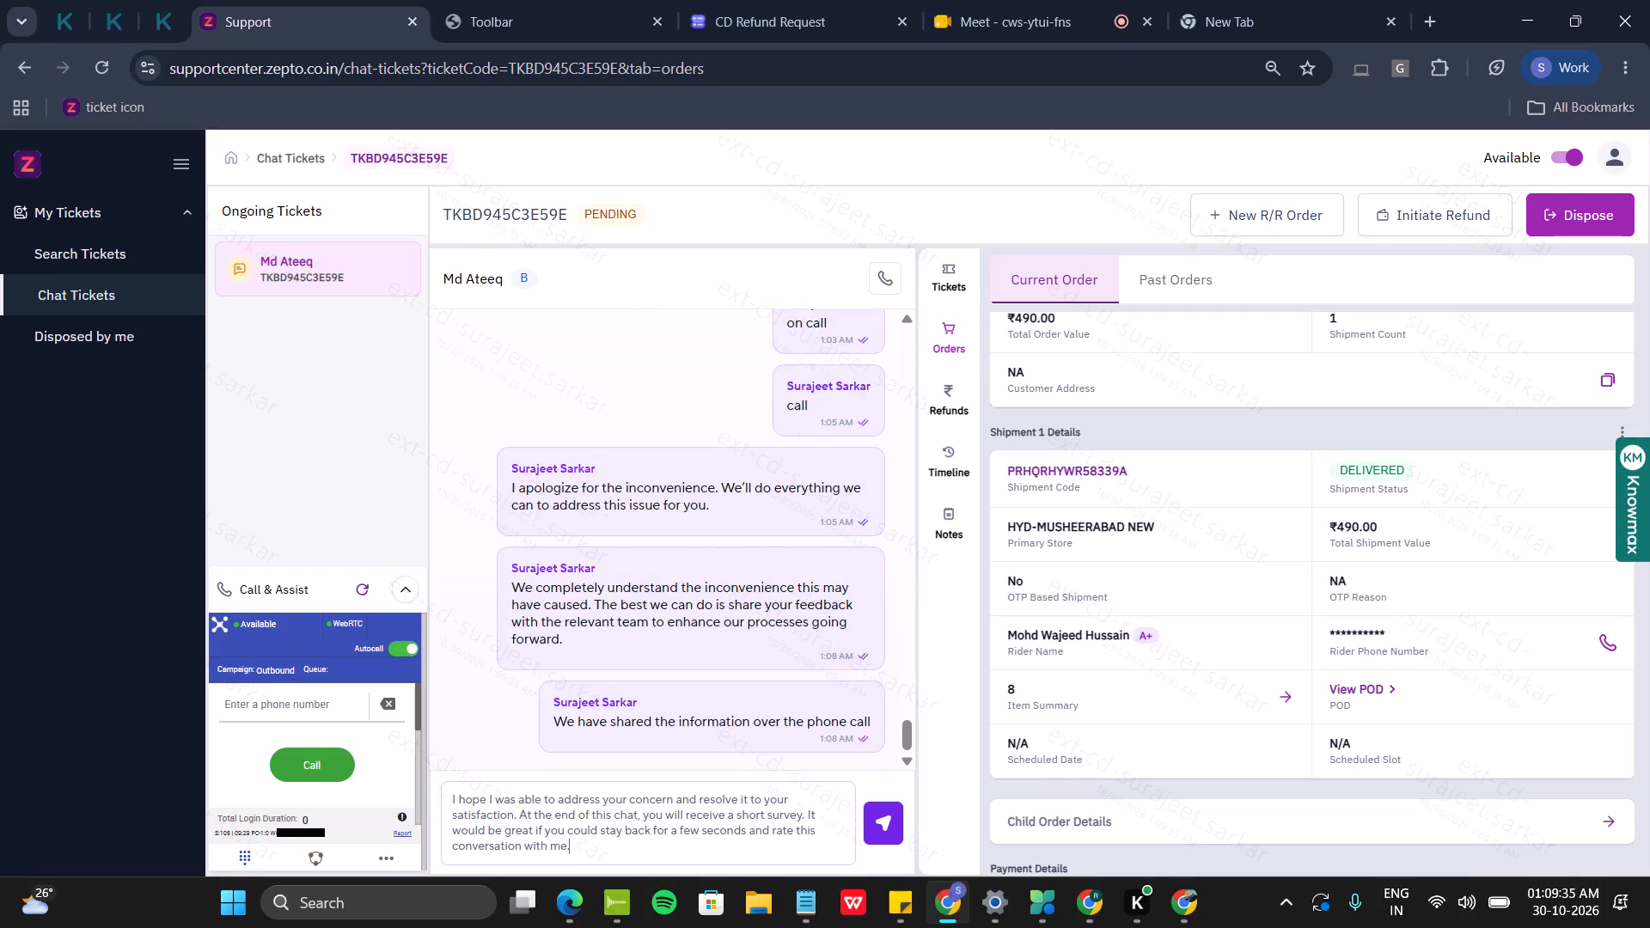
pyautogui.press('Return')
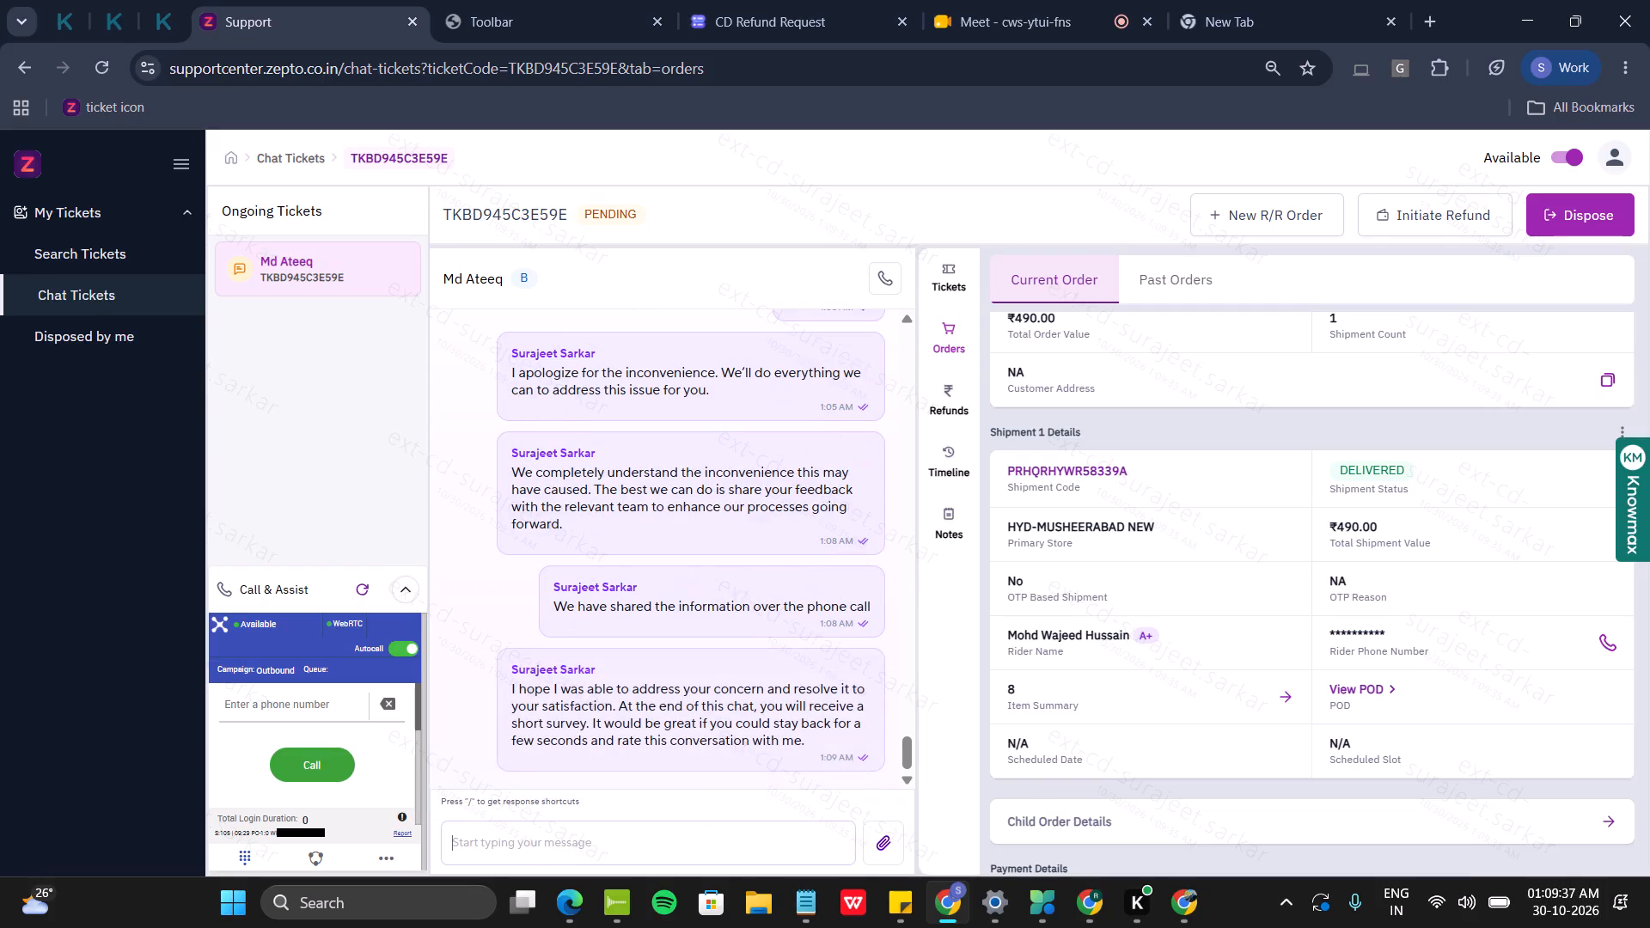
# Copy the customer's name from the chat header into the message draft, add a comma and space, and cut it for reuse.
pyautogui.click(784, 858)
pyautogui.moveTo(438, 279); pyautogui.dragTo(501, 281)
pyautogui.rightClick(486, 285)
pyautogui.click(514, 305)
pyautogui.rightClick(570, 839)
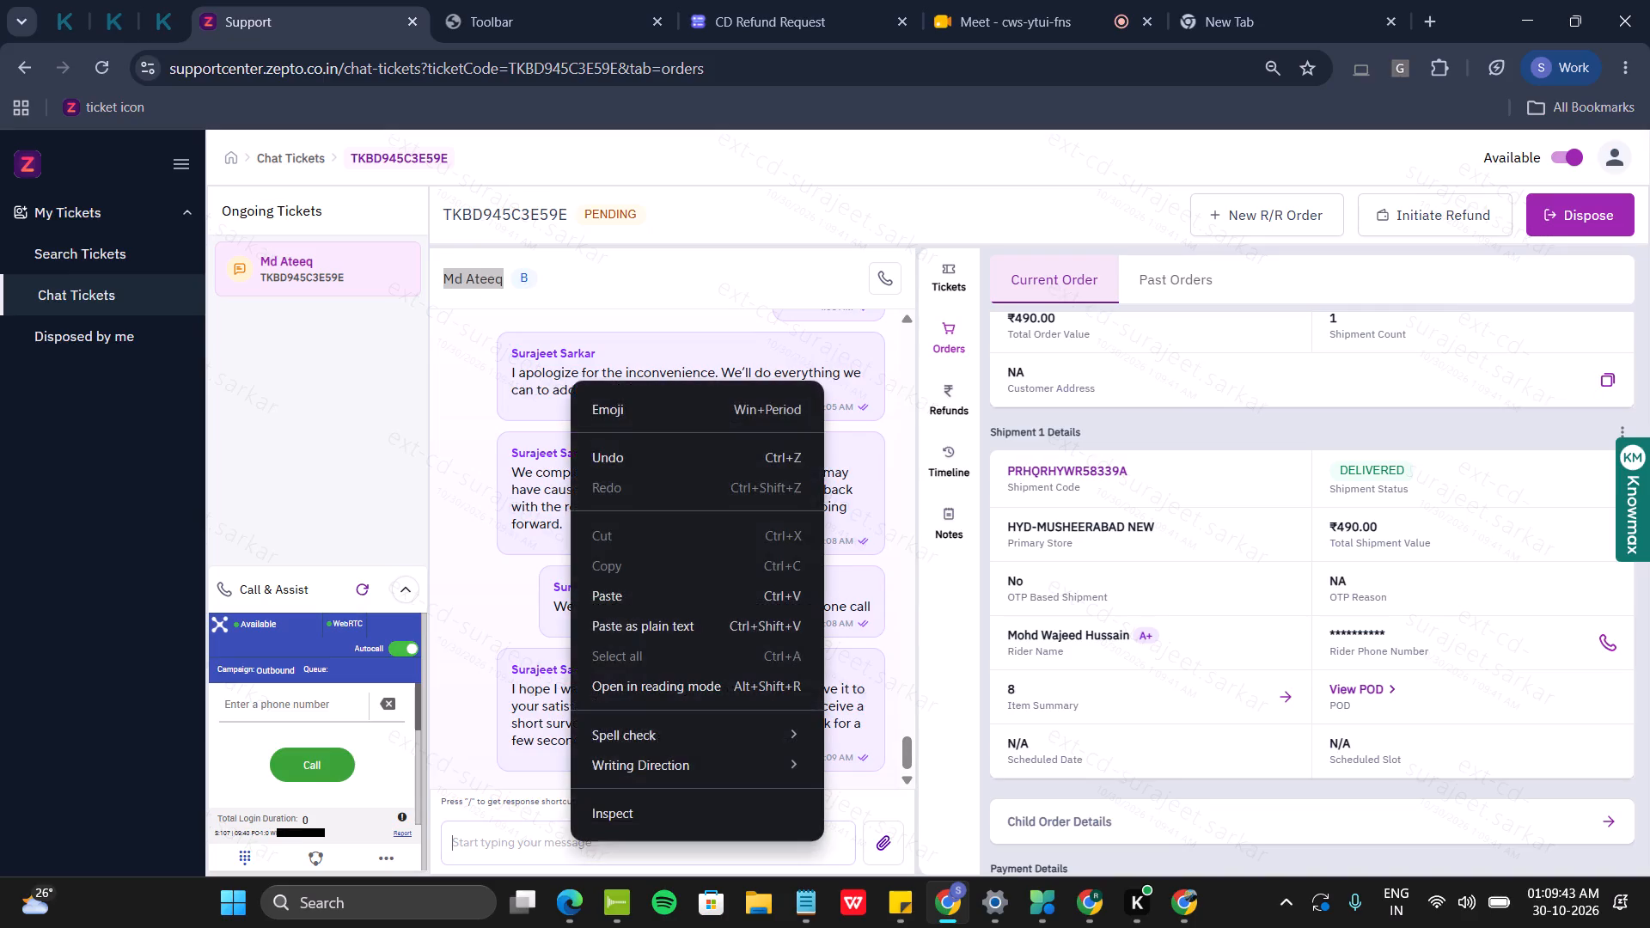
pyautogui.click(695, 580)
pyautogui.click(706, 599)
pyautogui.write(',')
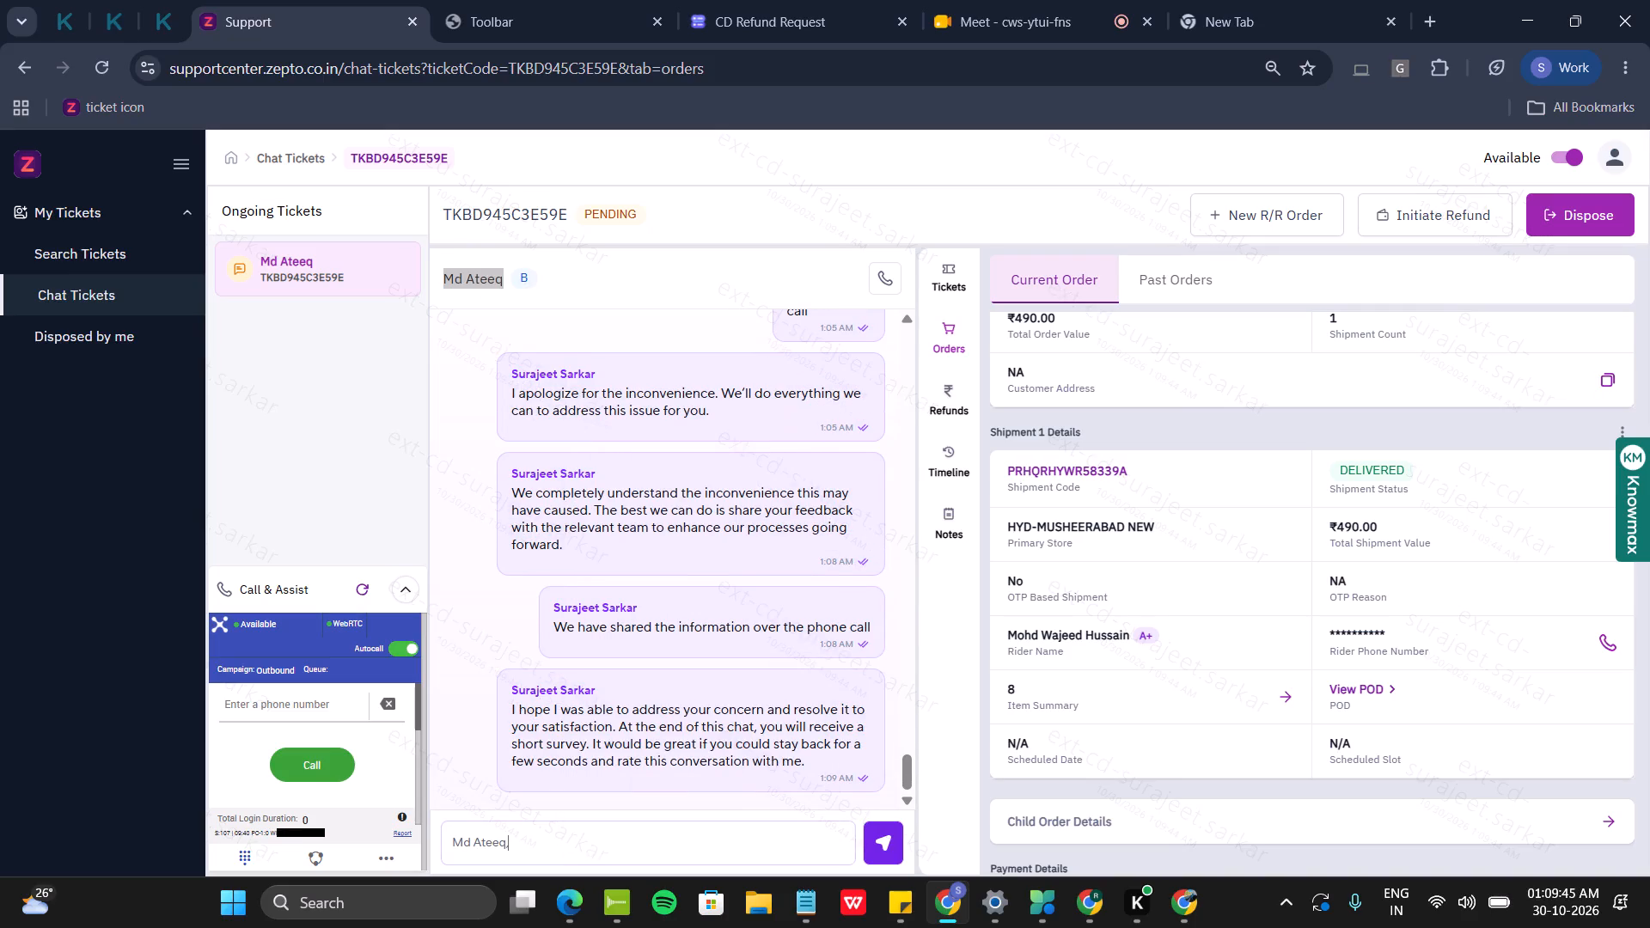
pyautogui.press('space')
pyautogui.hotkey('ctrl', 'a')
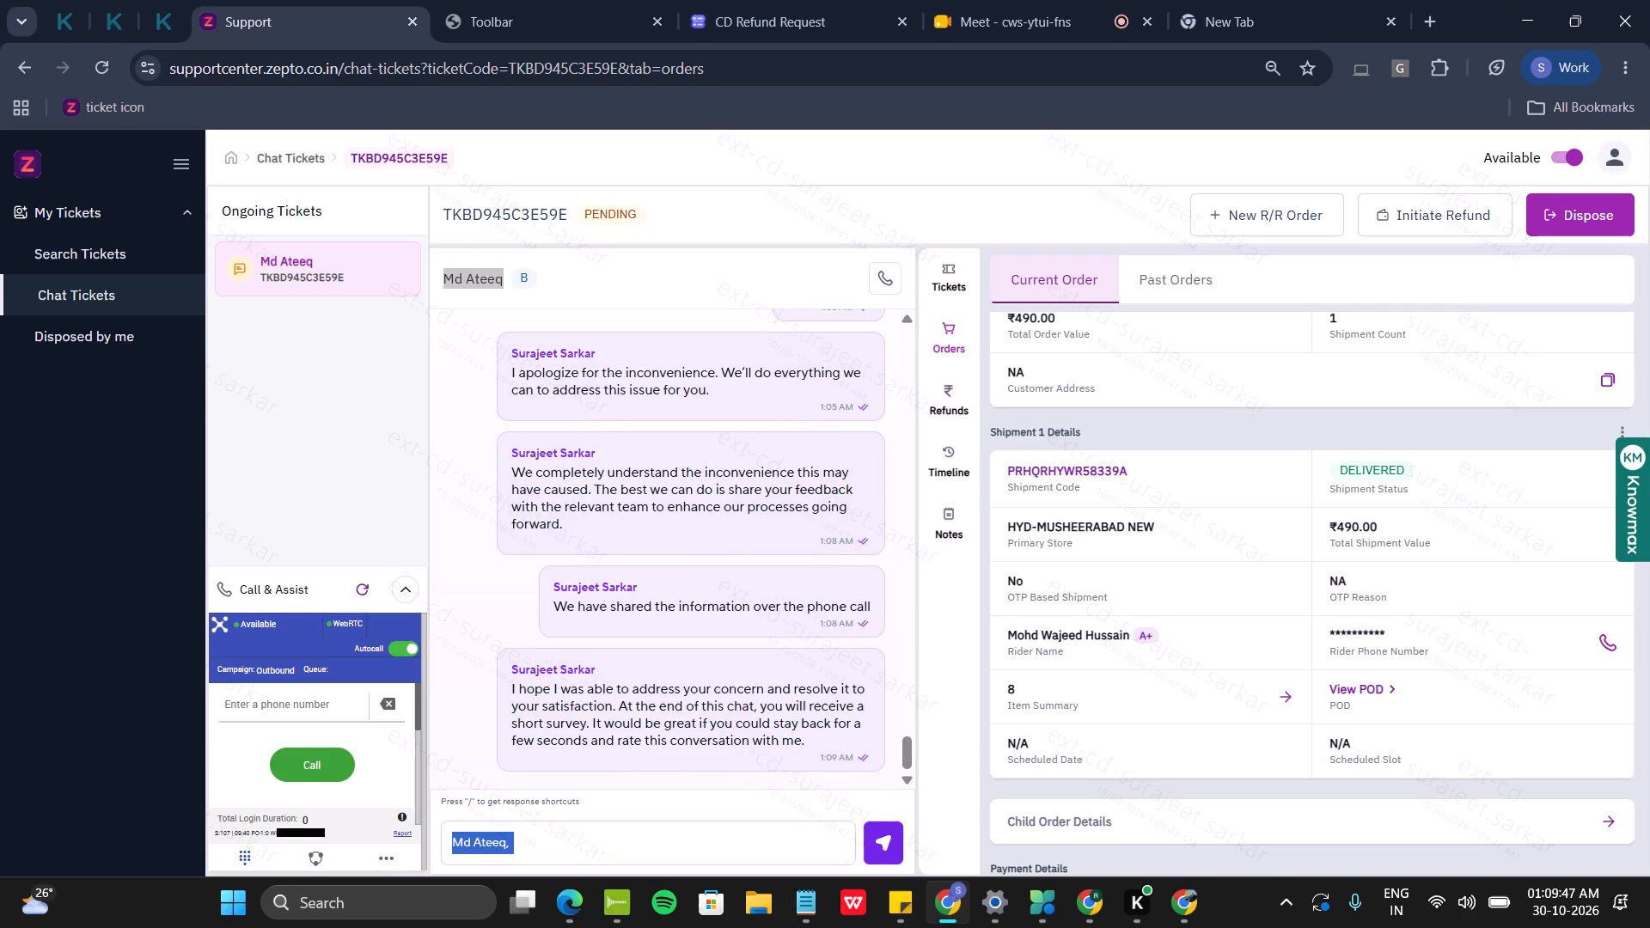
pyautogui.hotkey('ctrl', 'x')
# Insert the /clo canned closing reply beginning "We appreciate your time today." into the chat message draft.
pyautogui.write('/clo')
pyautogui.press('Return')
pyautogui.press('Return')
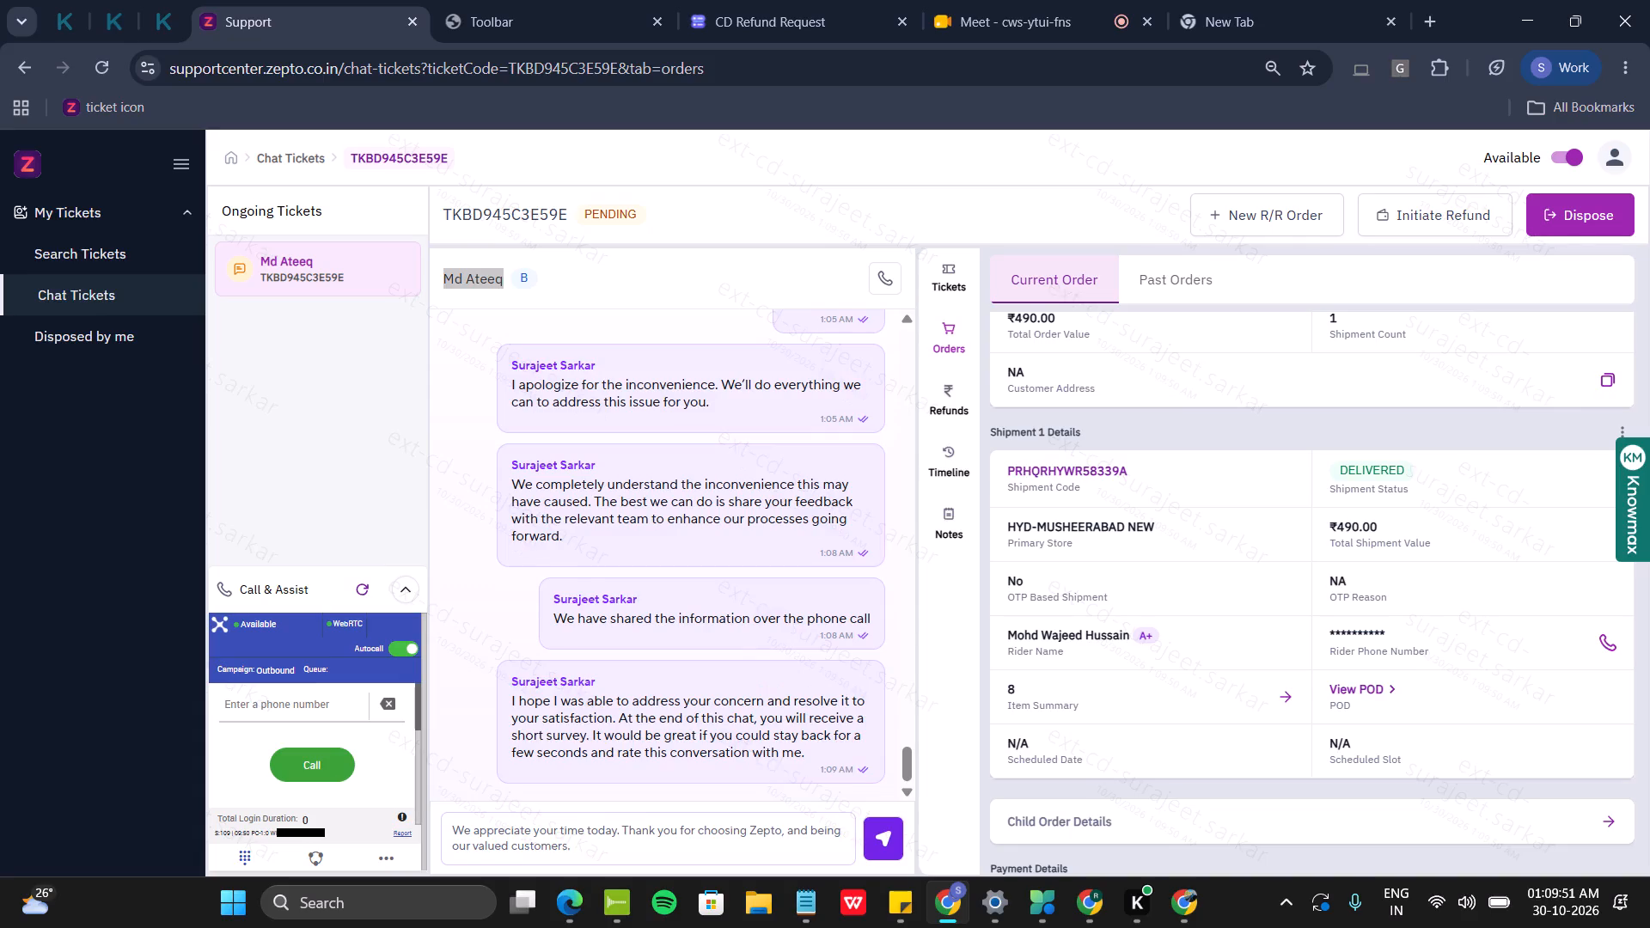
# Put the cut customer name and comma before the closing reply, change "We" to "we", and send the message.
pyautogui.press('Up')
pyautogui.press('Up')
pyautogui.press('Up')
pyautogui.press('Up')
pyautogui.press('super+v')
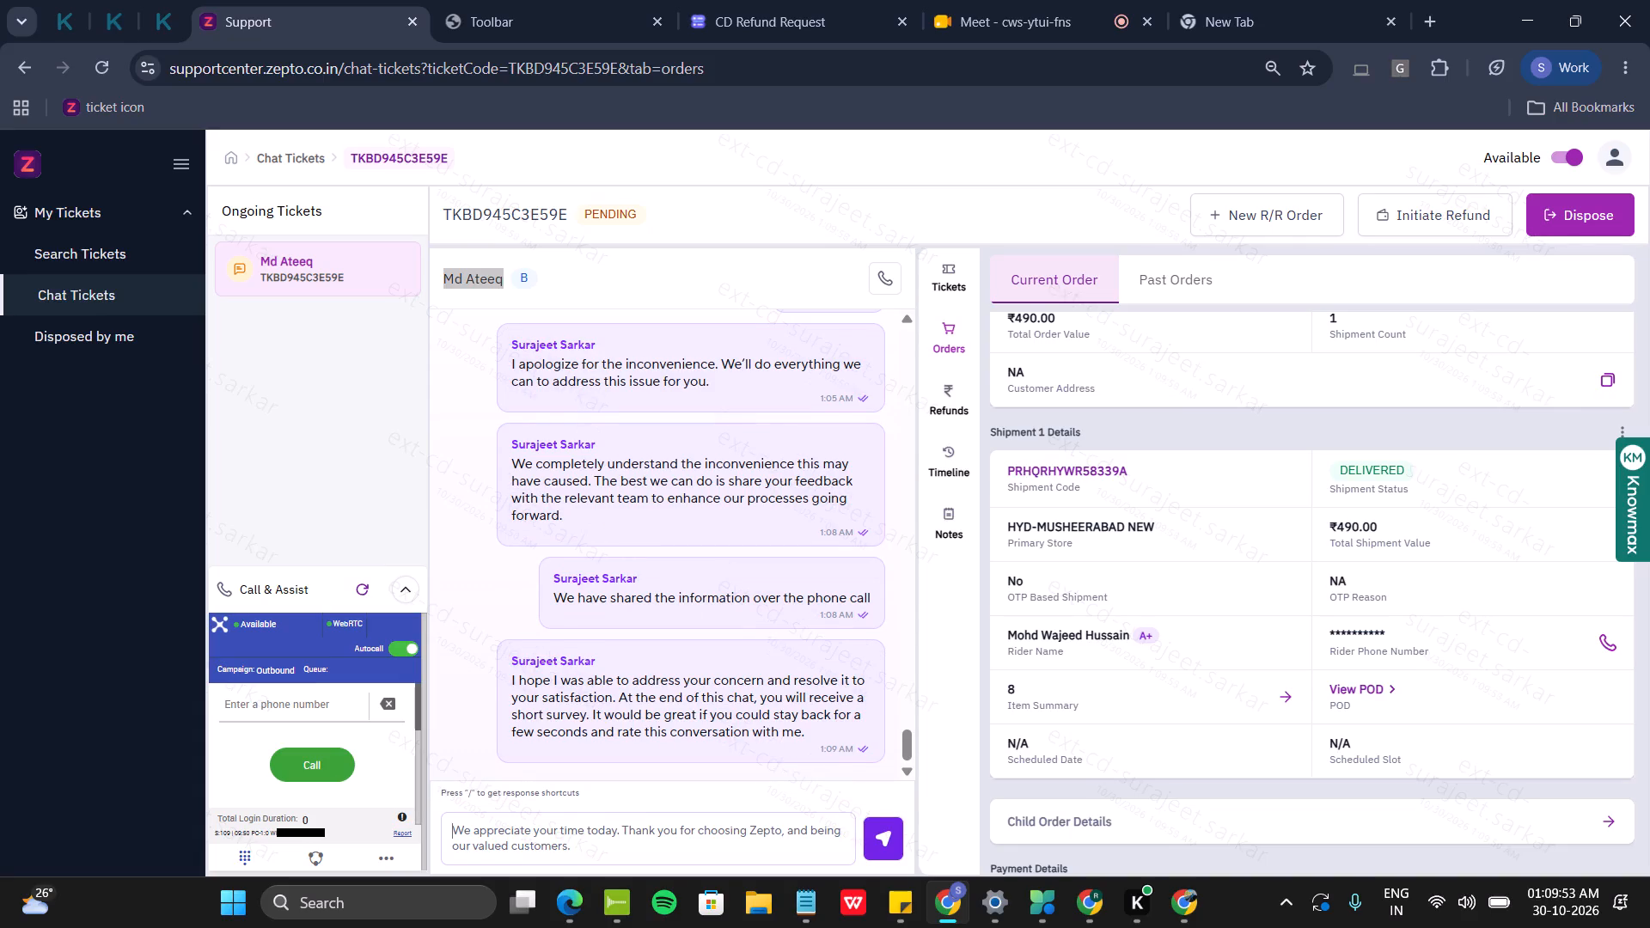
pyautogui.press('Down')
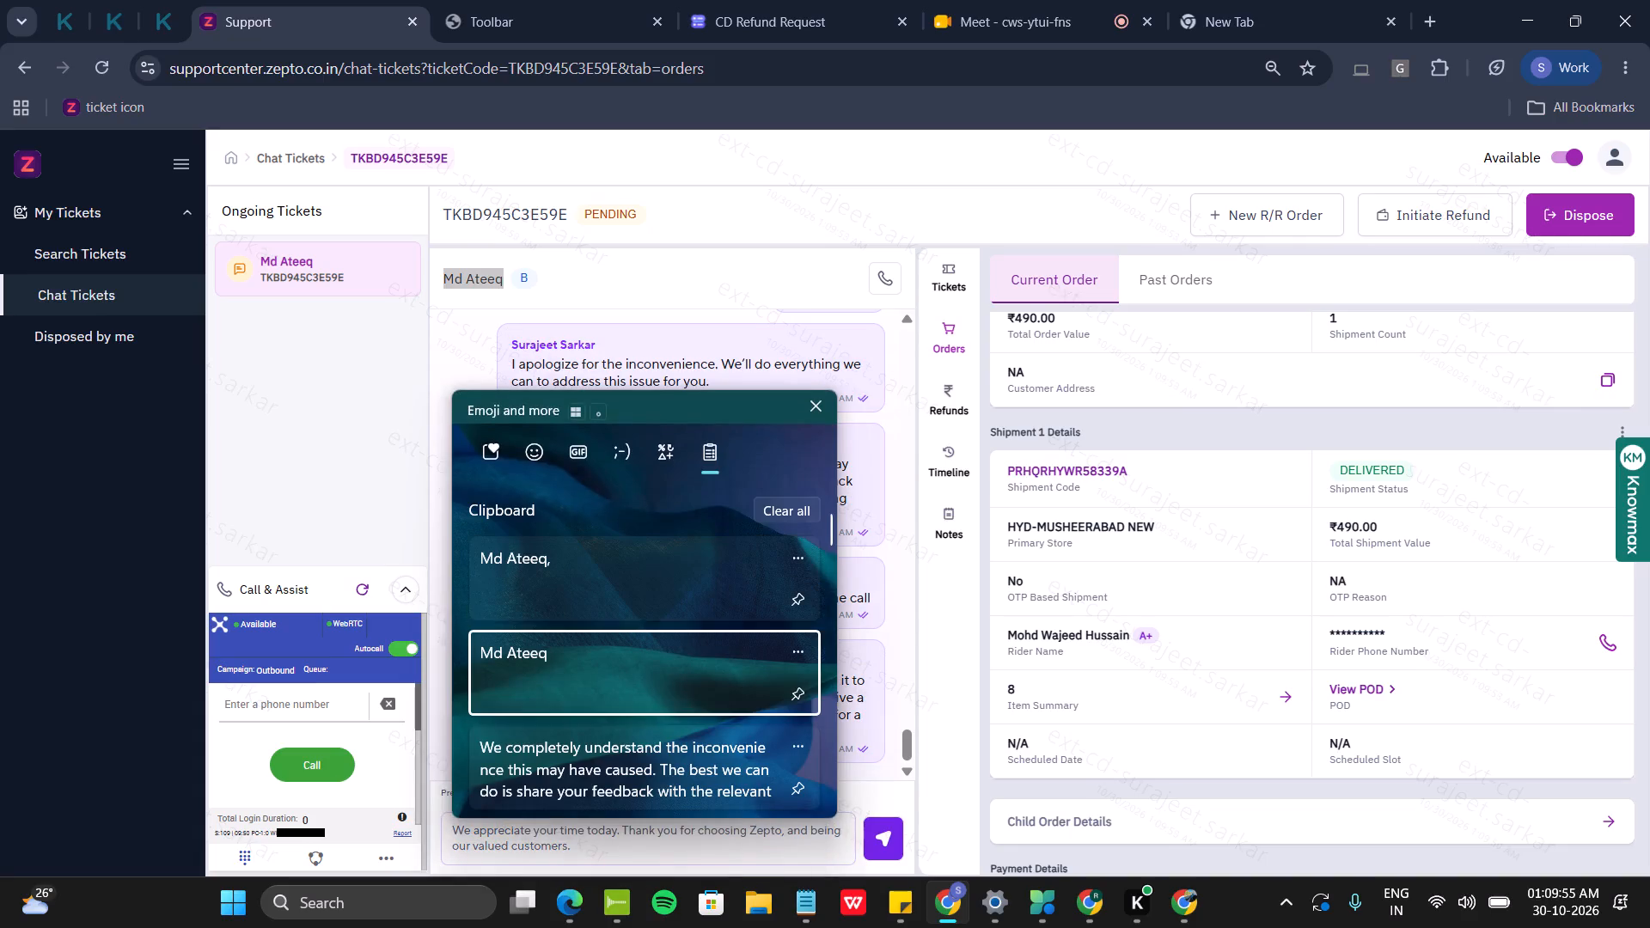
pyautogui.press('Up')
pyautogui.press('Return')
pyautogui.hotkey('ctrl', 'v')
pyautogui.press('Right')
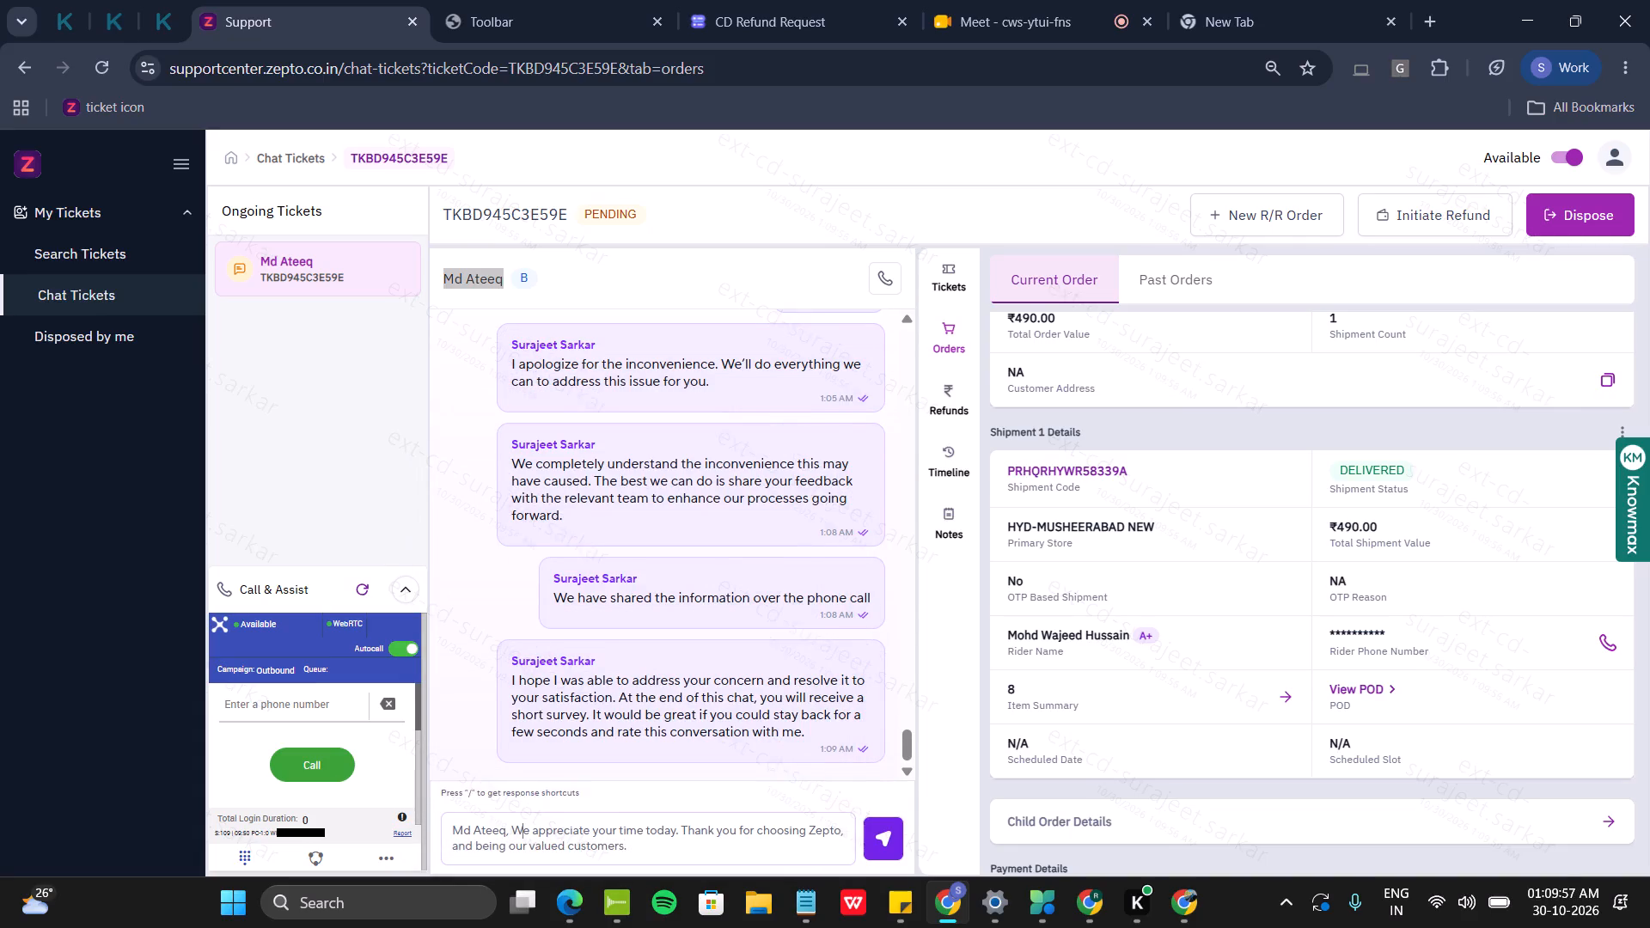
pyautogui.press('BackSpace')
pyautogui.press('w')
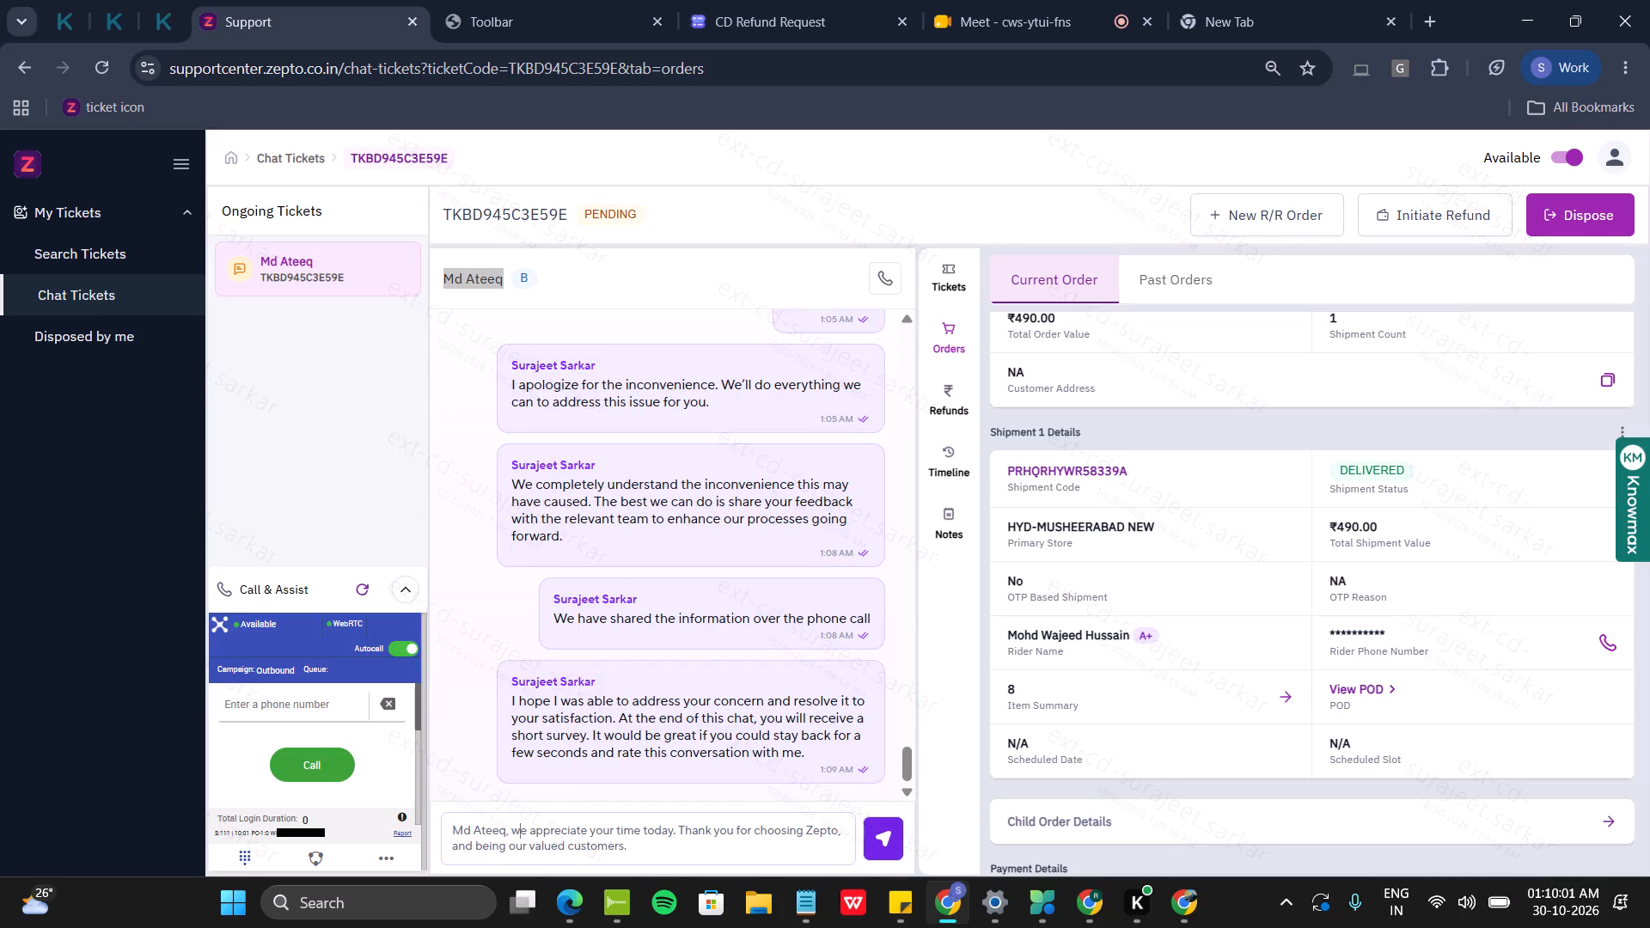
pyautogui.press('Return')
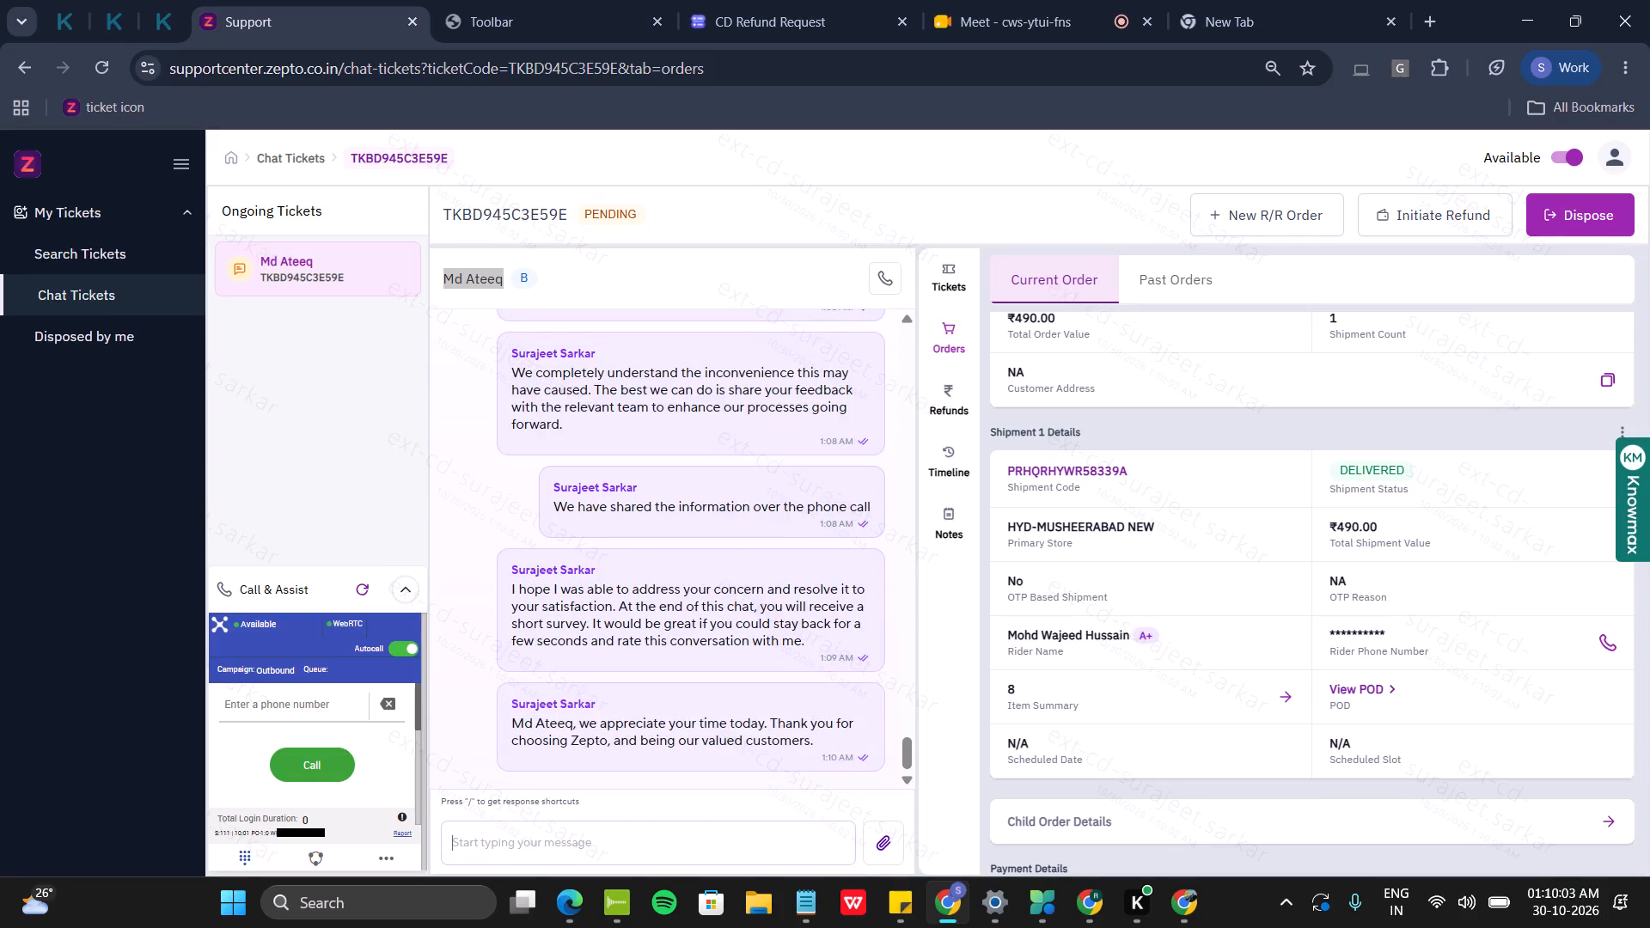
# Dispose the ticket as Close with the reason "Other issue_List does not have specific issue.".
pyautogui.click(1570, 217)
pyautogui.click(1280, 217)
pyautogui.click(1345, 632)
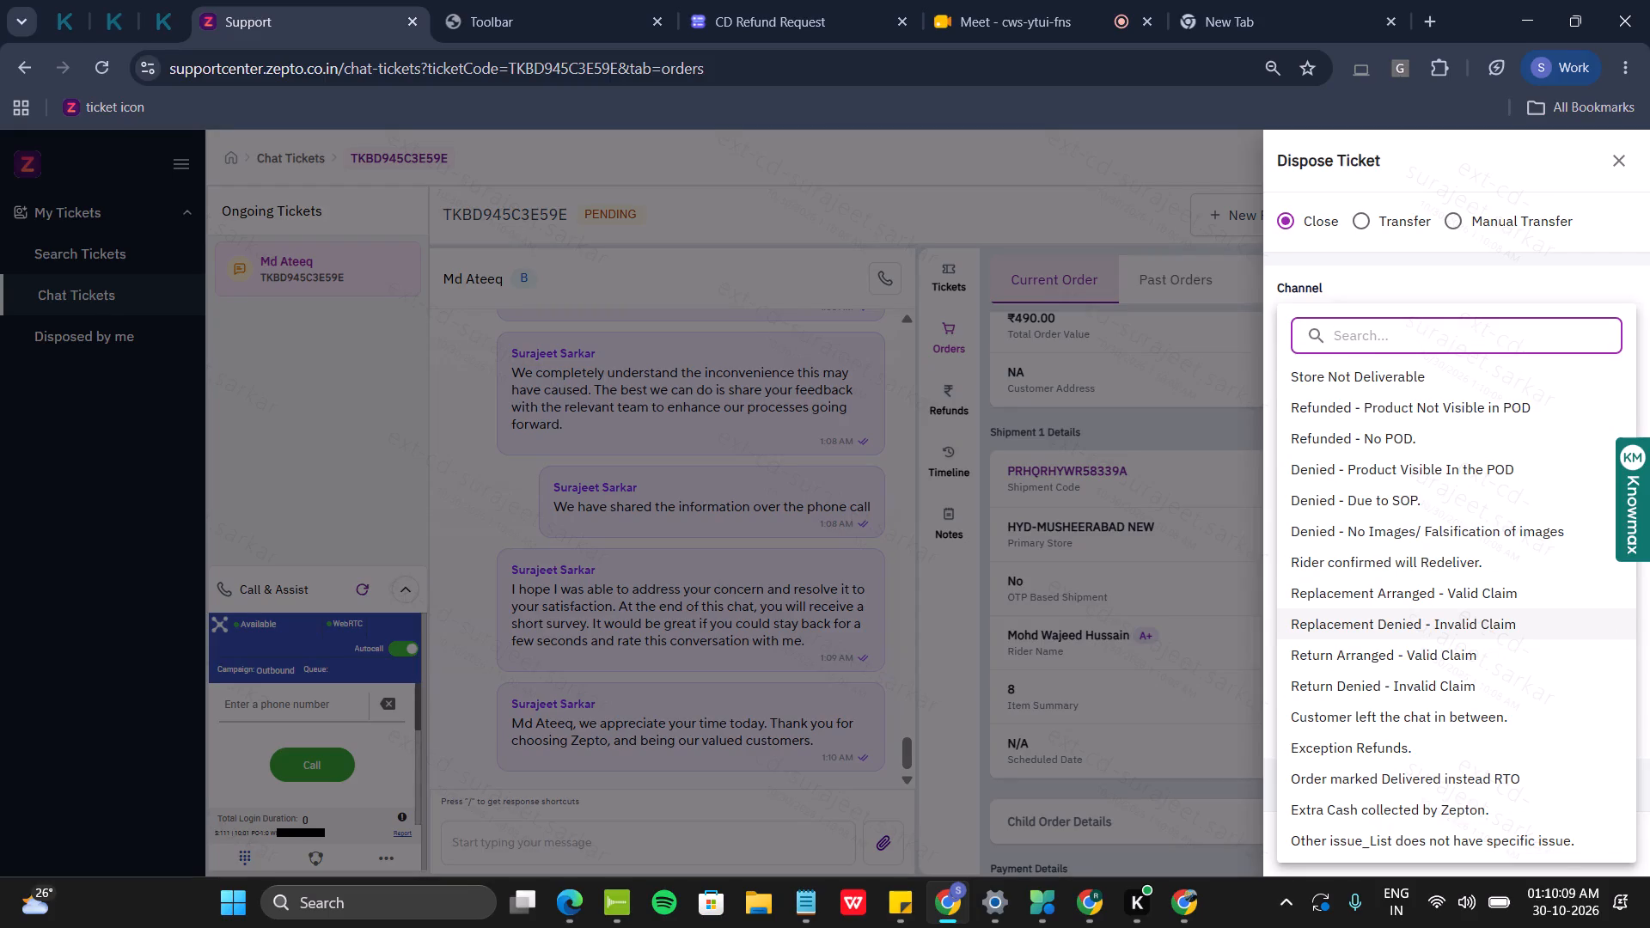
pyautogui.write('oth')
pyautogui.click(1383, 727)
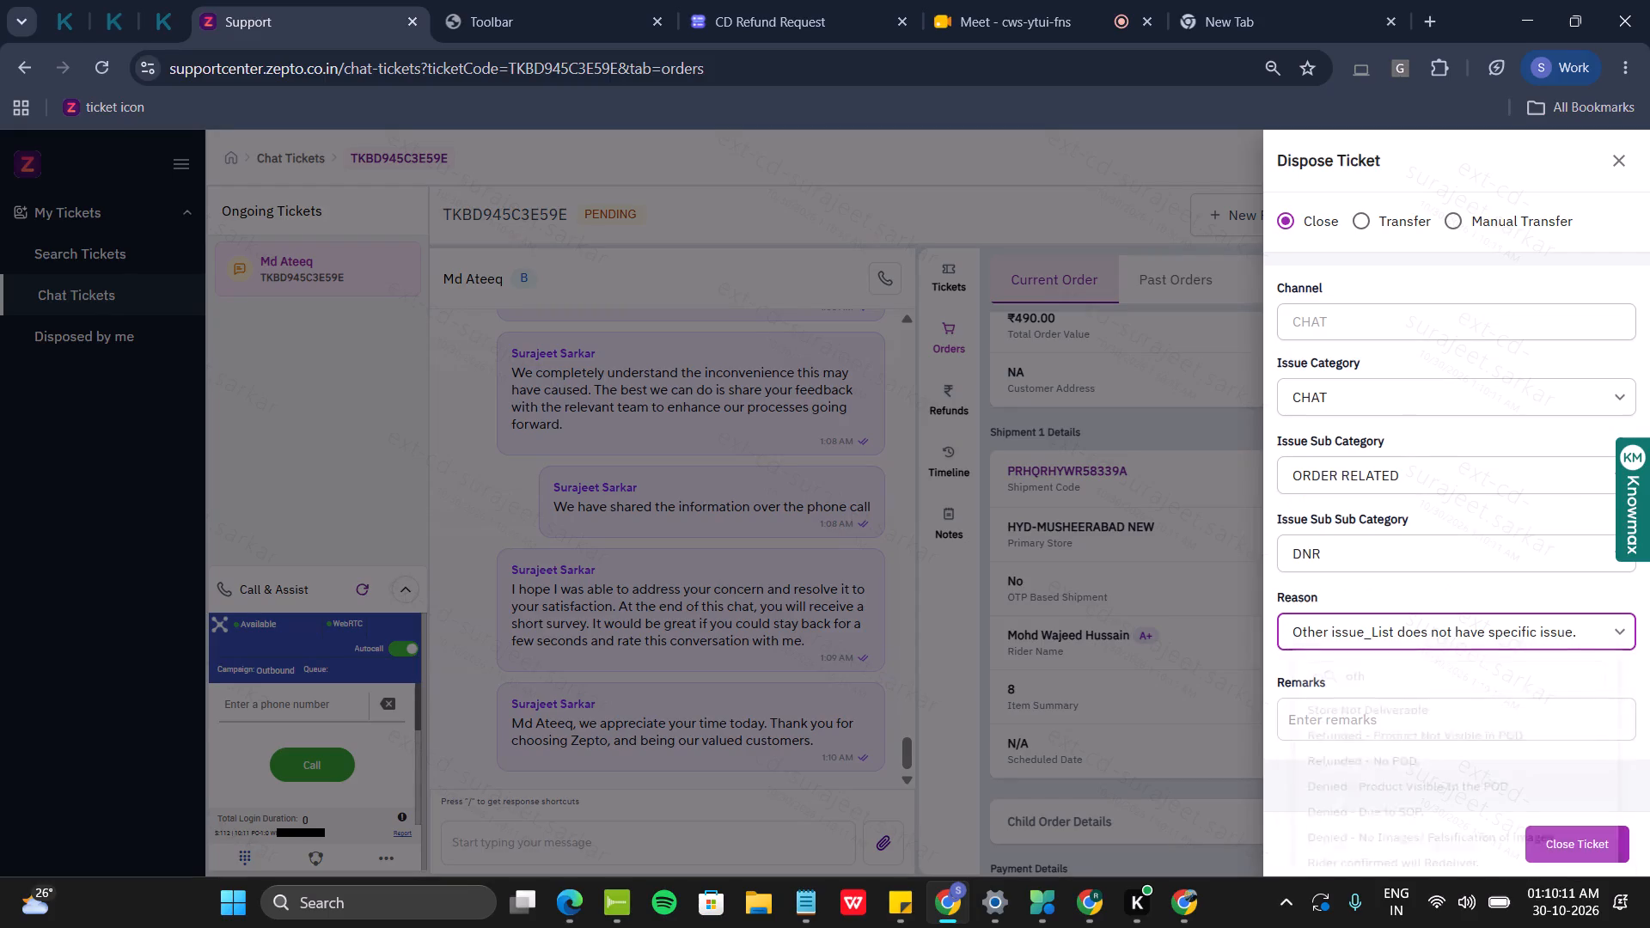
pyautogui.click(1578, 842)
pyautogui.click(929, 566)
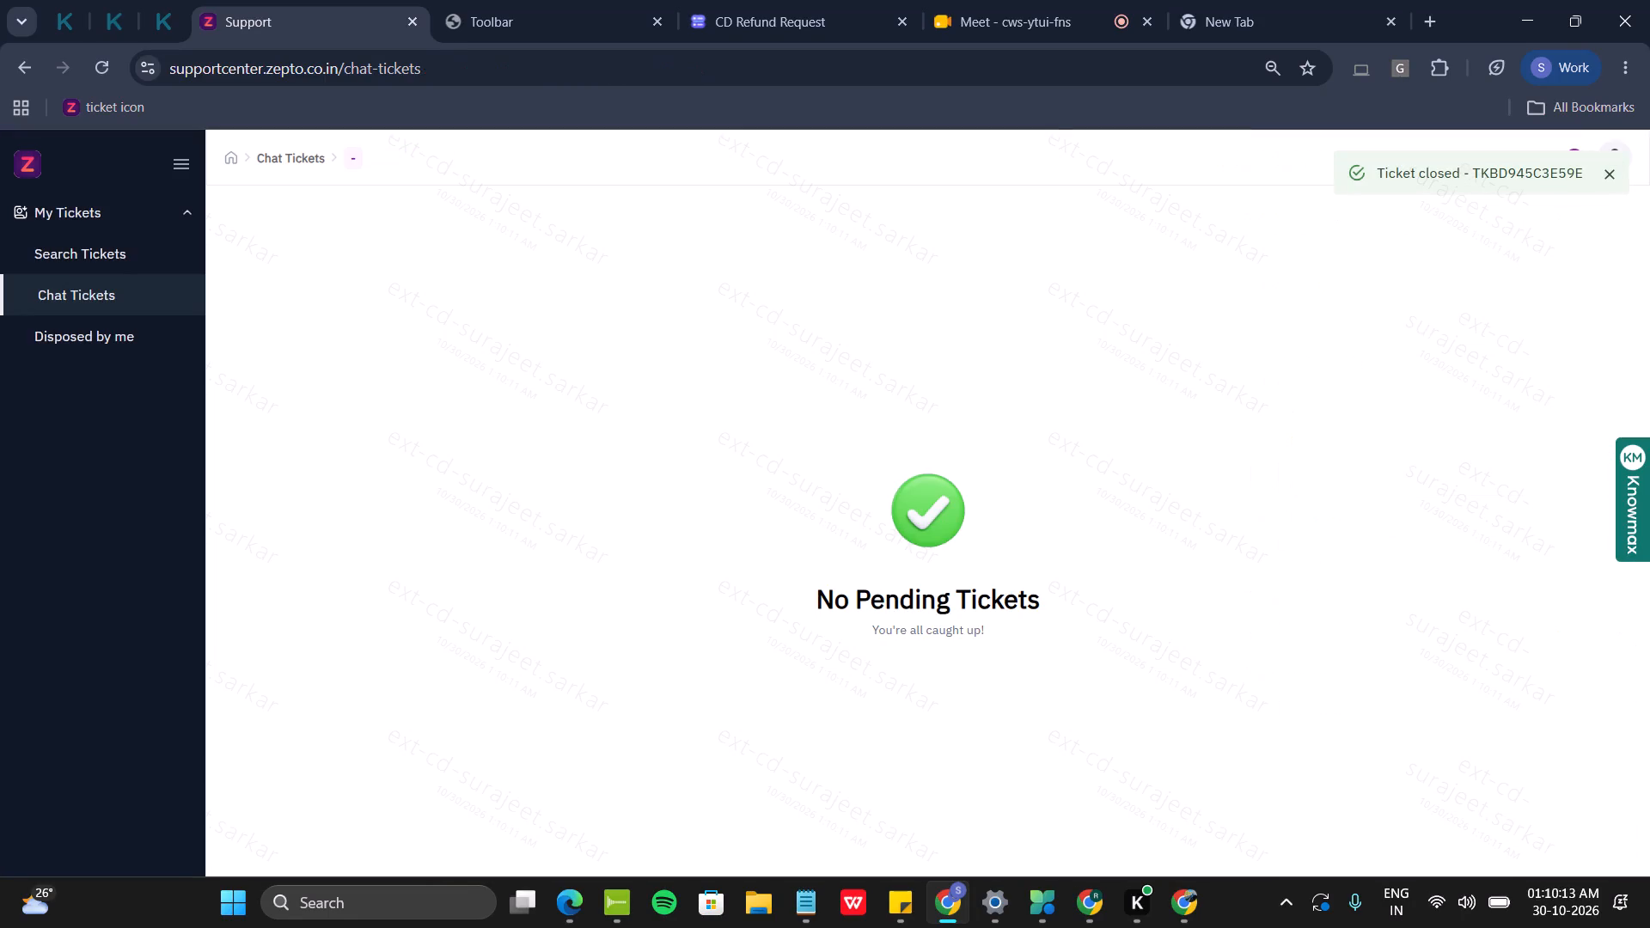
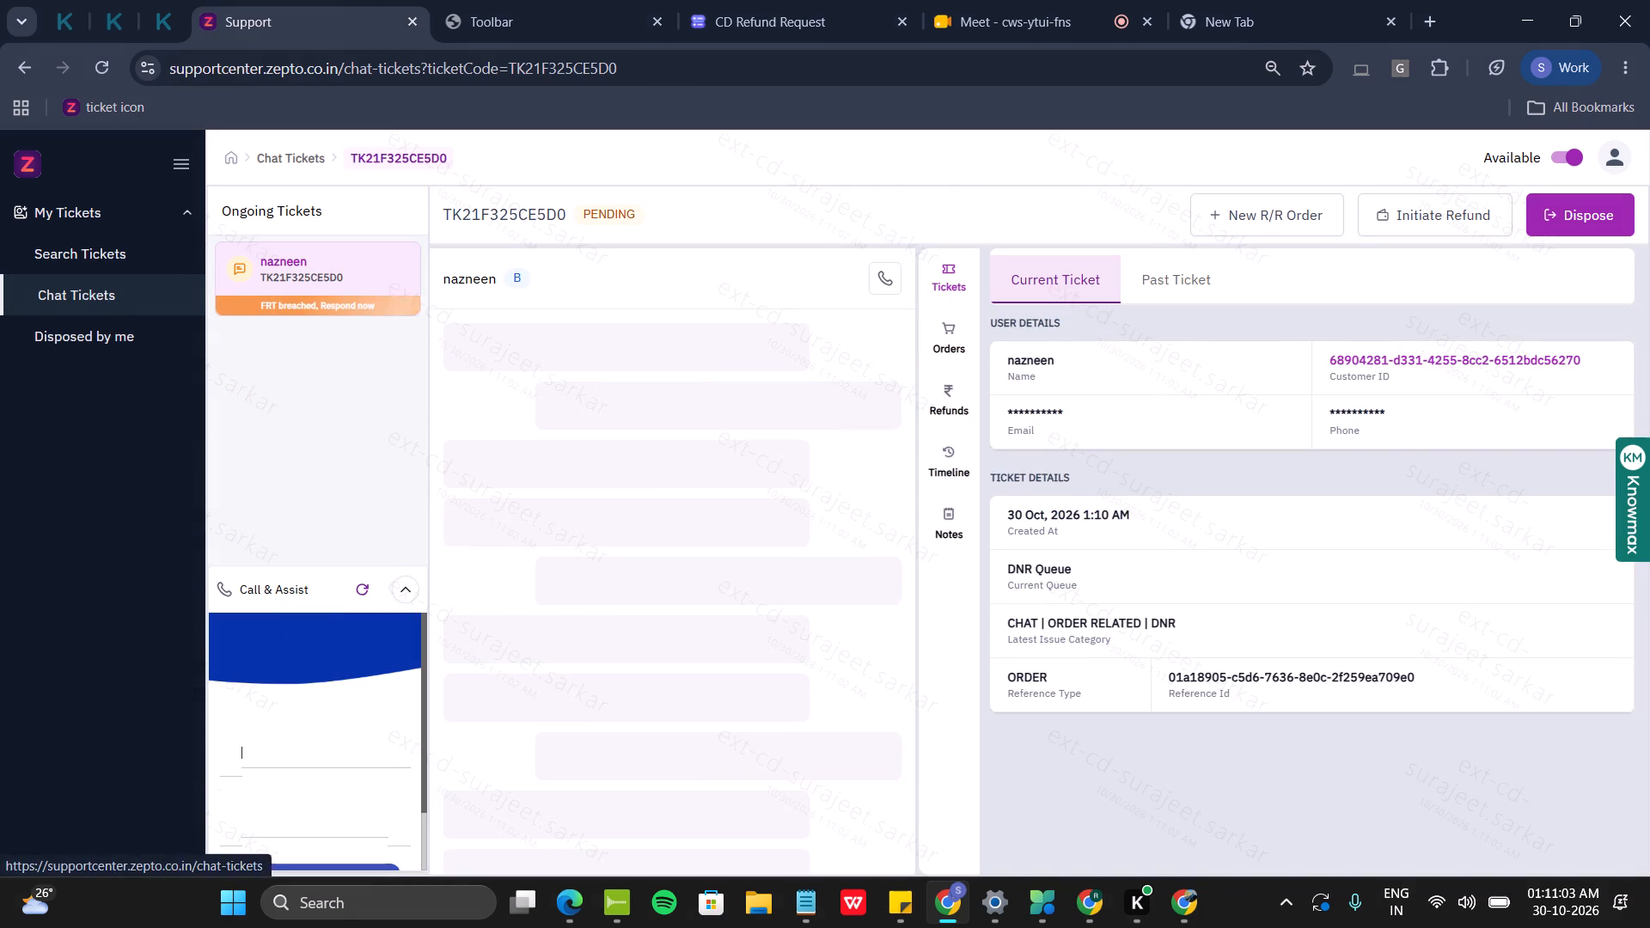
pyautogui.click(321, 253)
# Send the saved greeting from the clipboard history that introduces the agent and ends "I will be assisting you today.".
pyautogui.click(635, 838)
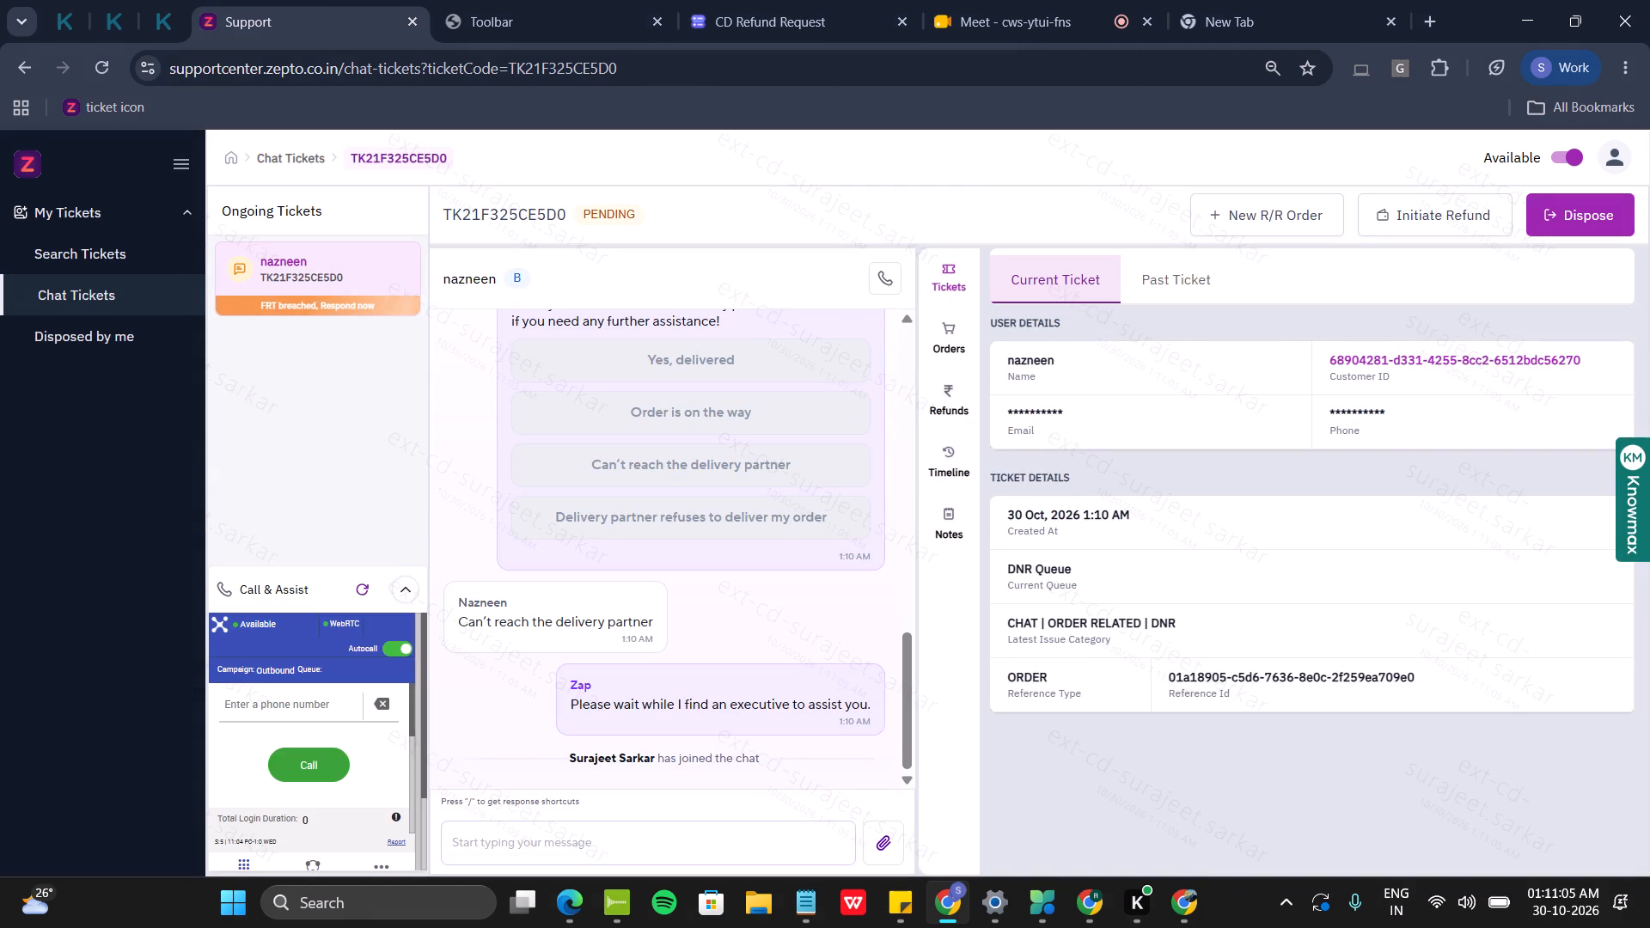
pyautogui.press('super+v')
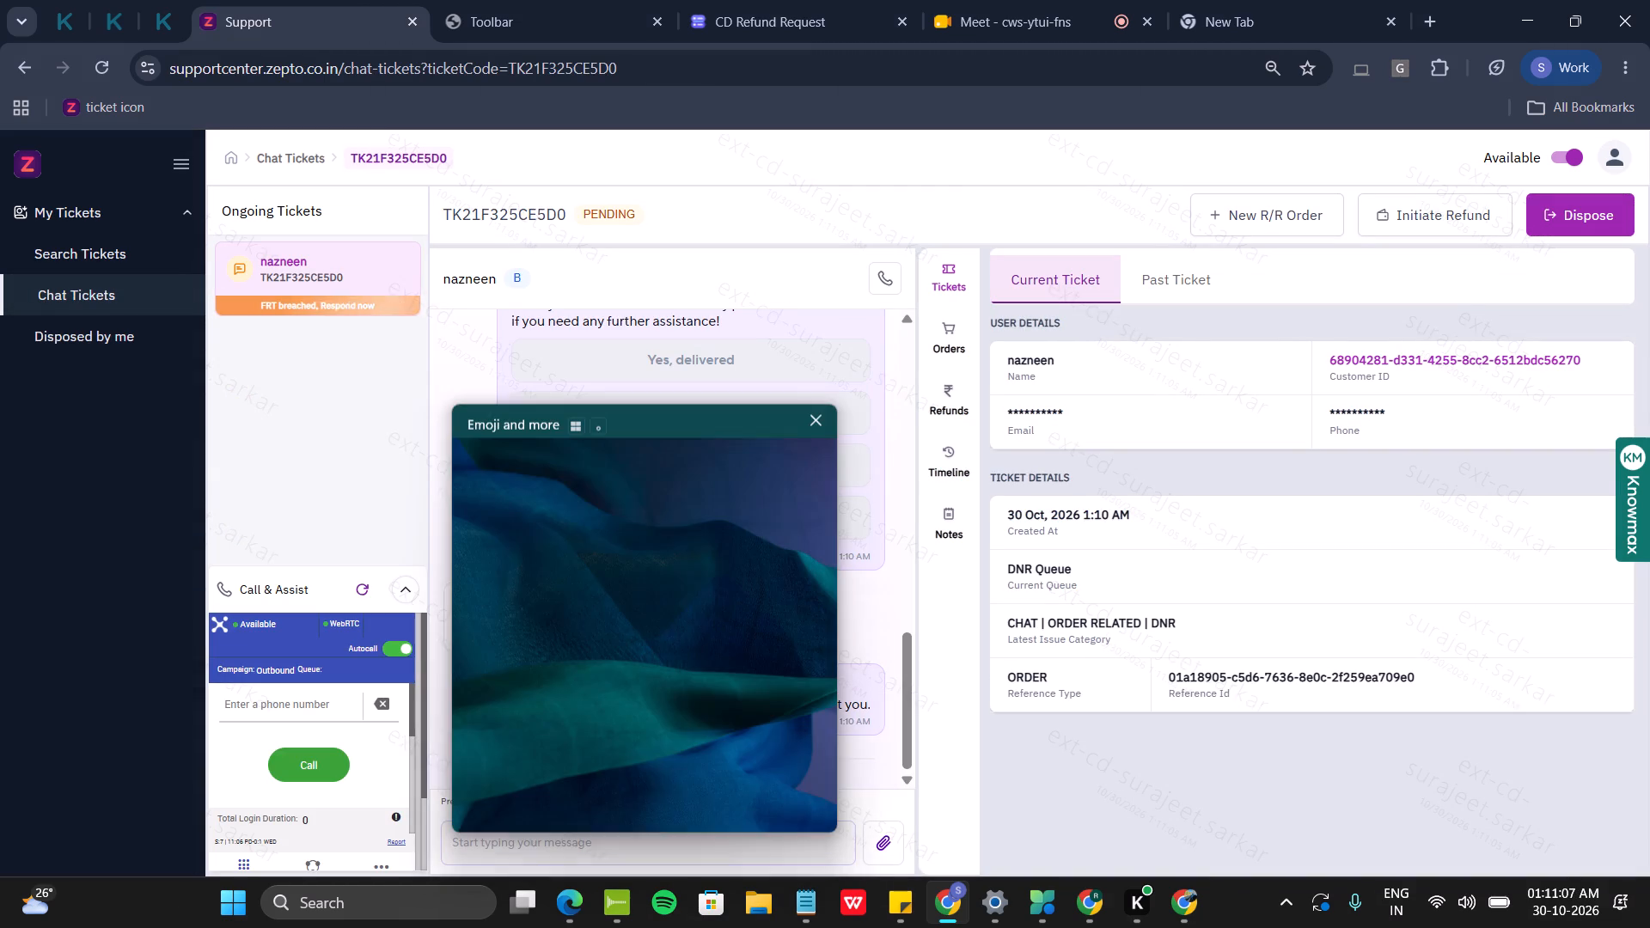
pyautogui.press('Left')
pyautogui.press('Return')
pyautogui.hotkey('ctrl', 'v')
pyautogui.press('space')
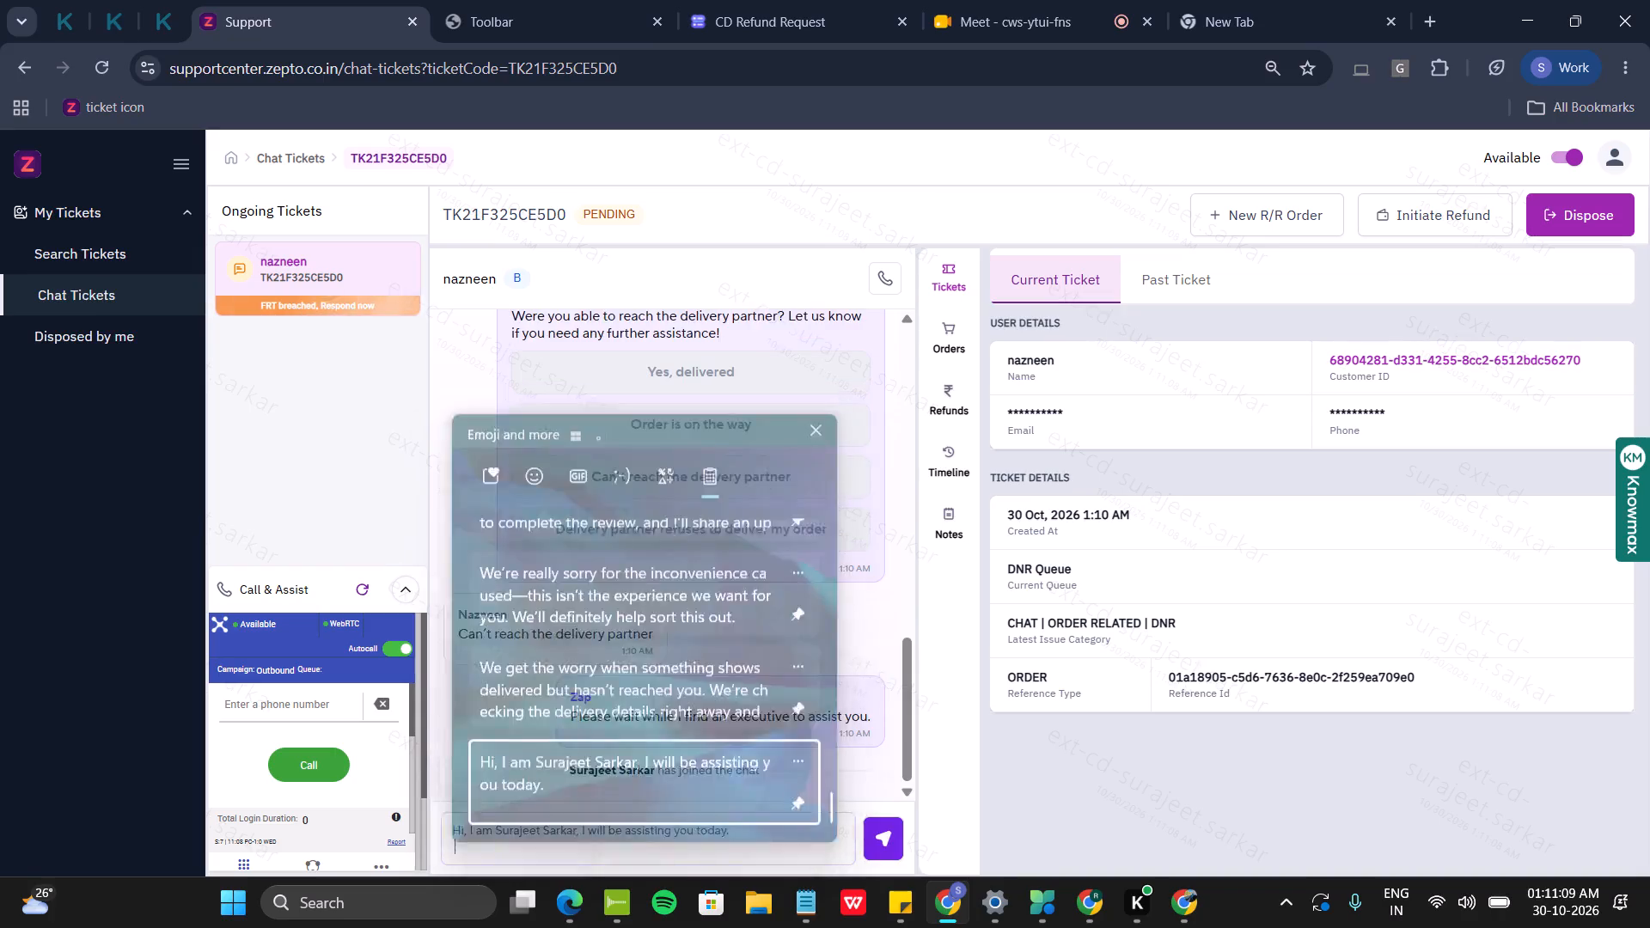
pyautogui.press('Return')
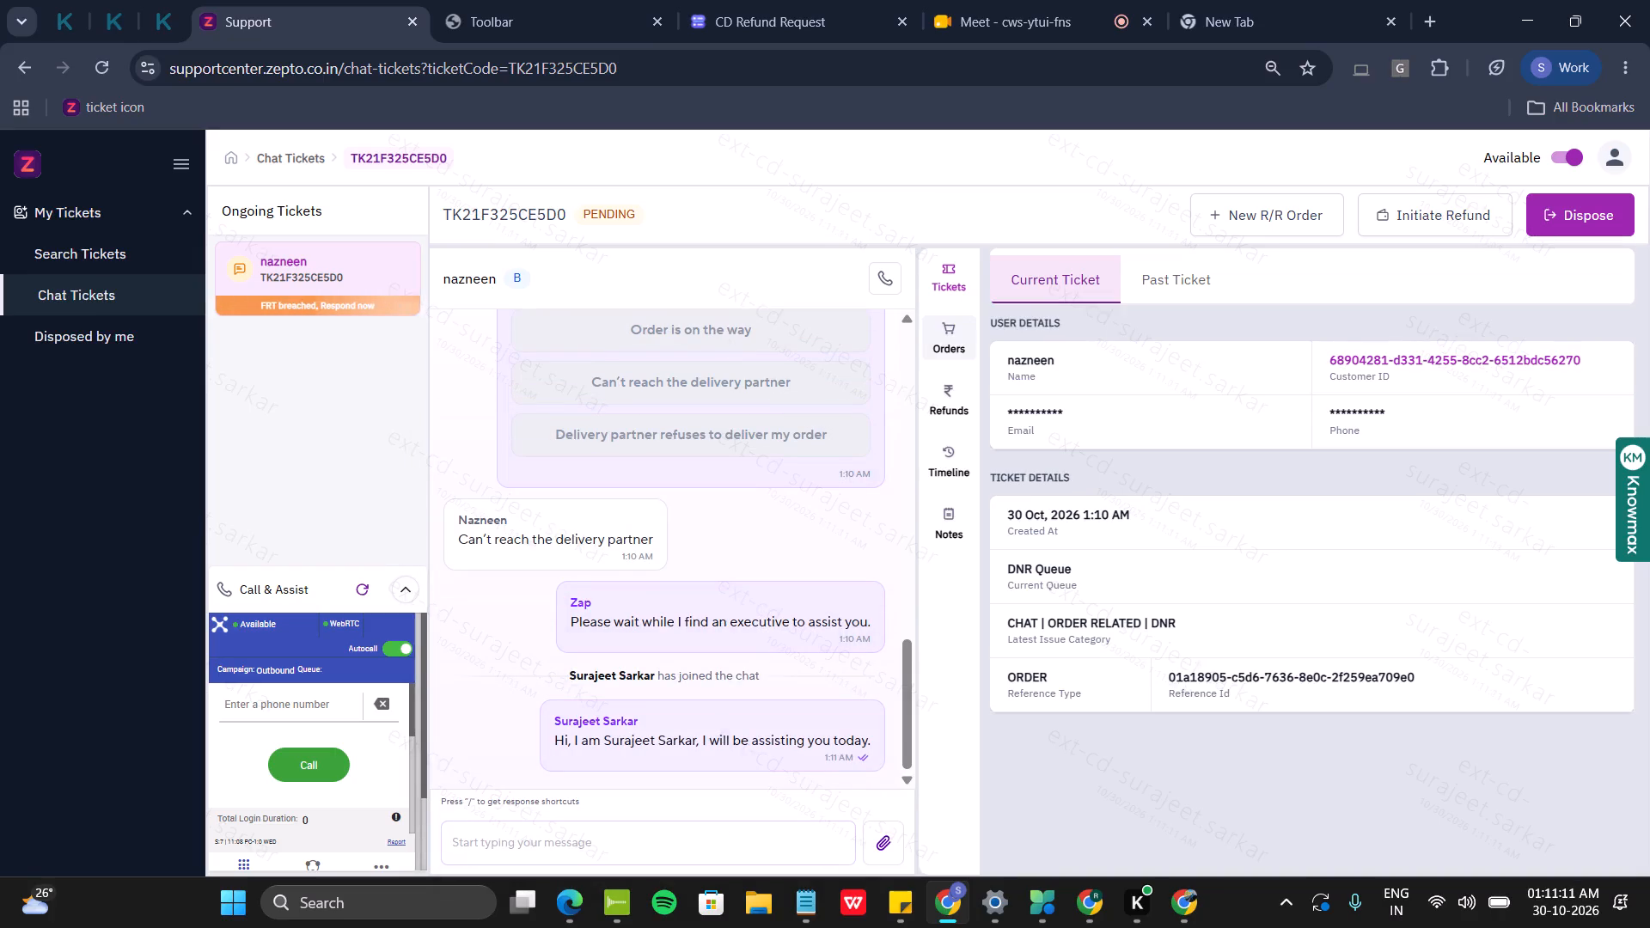
# Call the delivery rider from the Shipment 1 details of the customer's current order.
pyautogui.click(959, 335)
pyautogui.scroll(-1, 1400, 656)
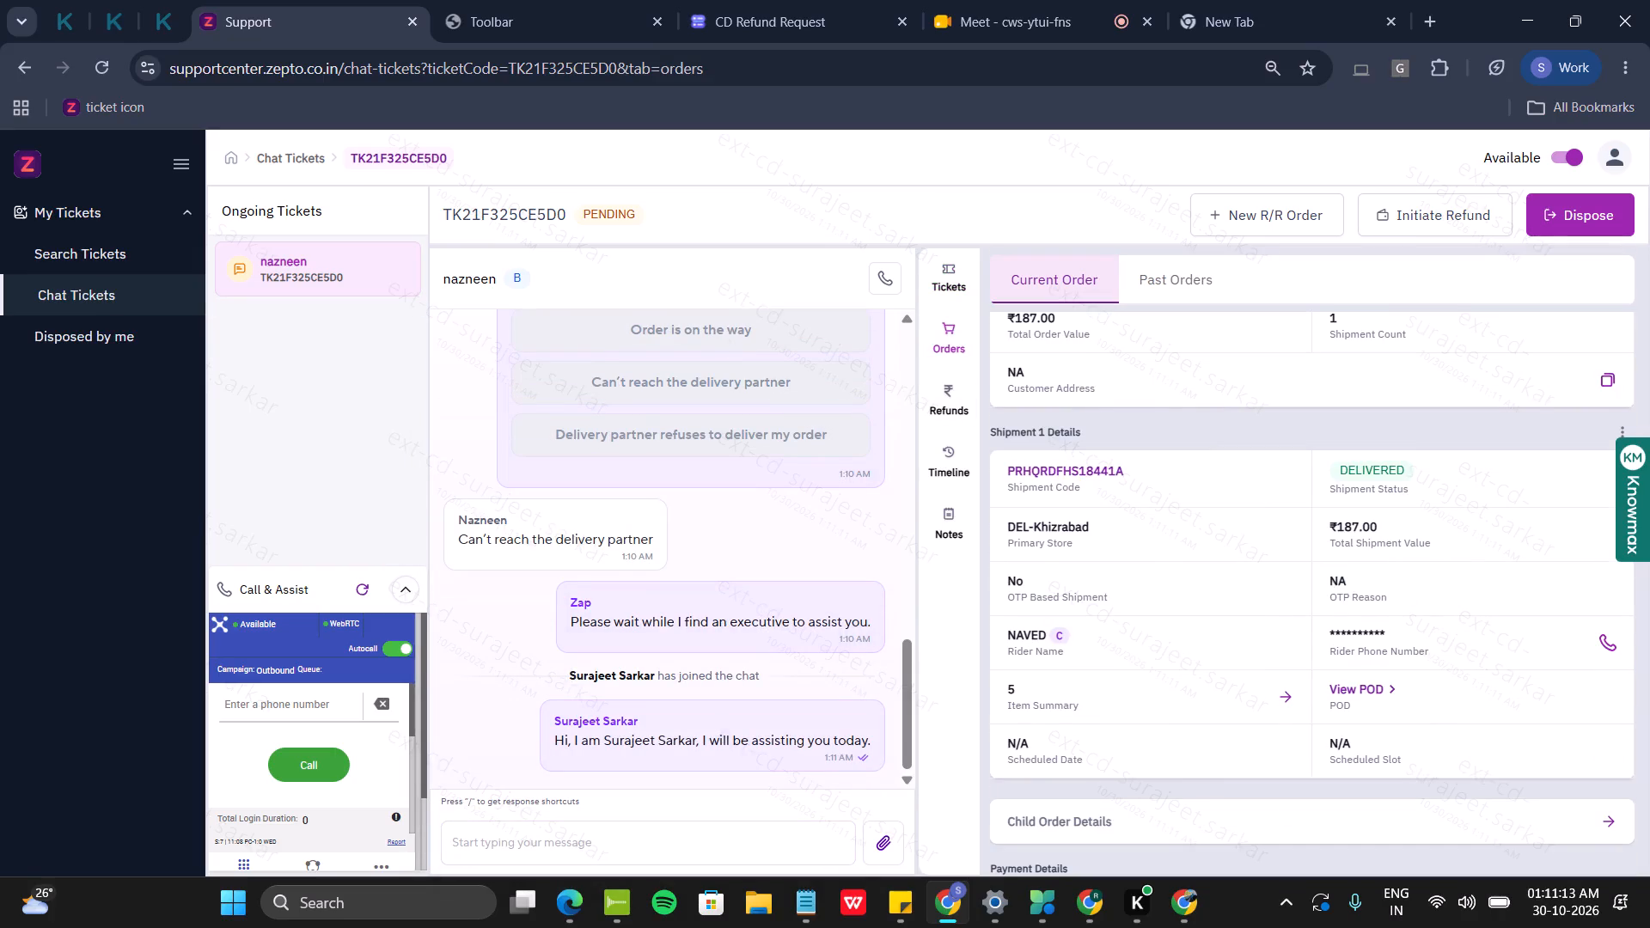
pyautogui.click(1604, 643)
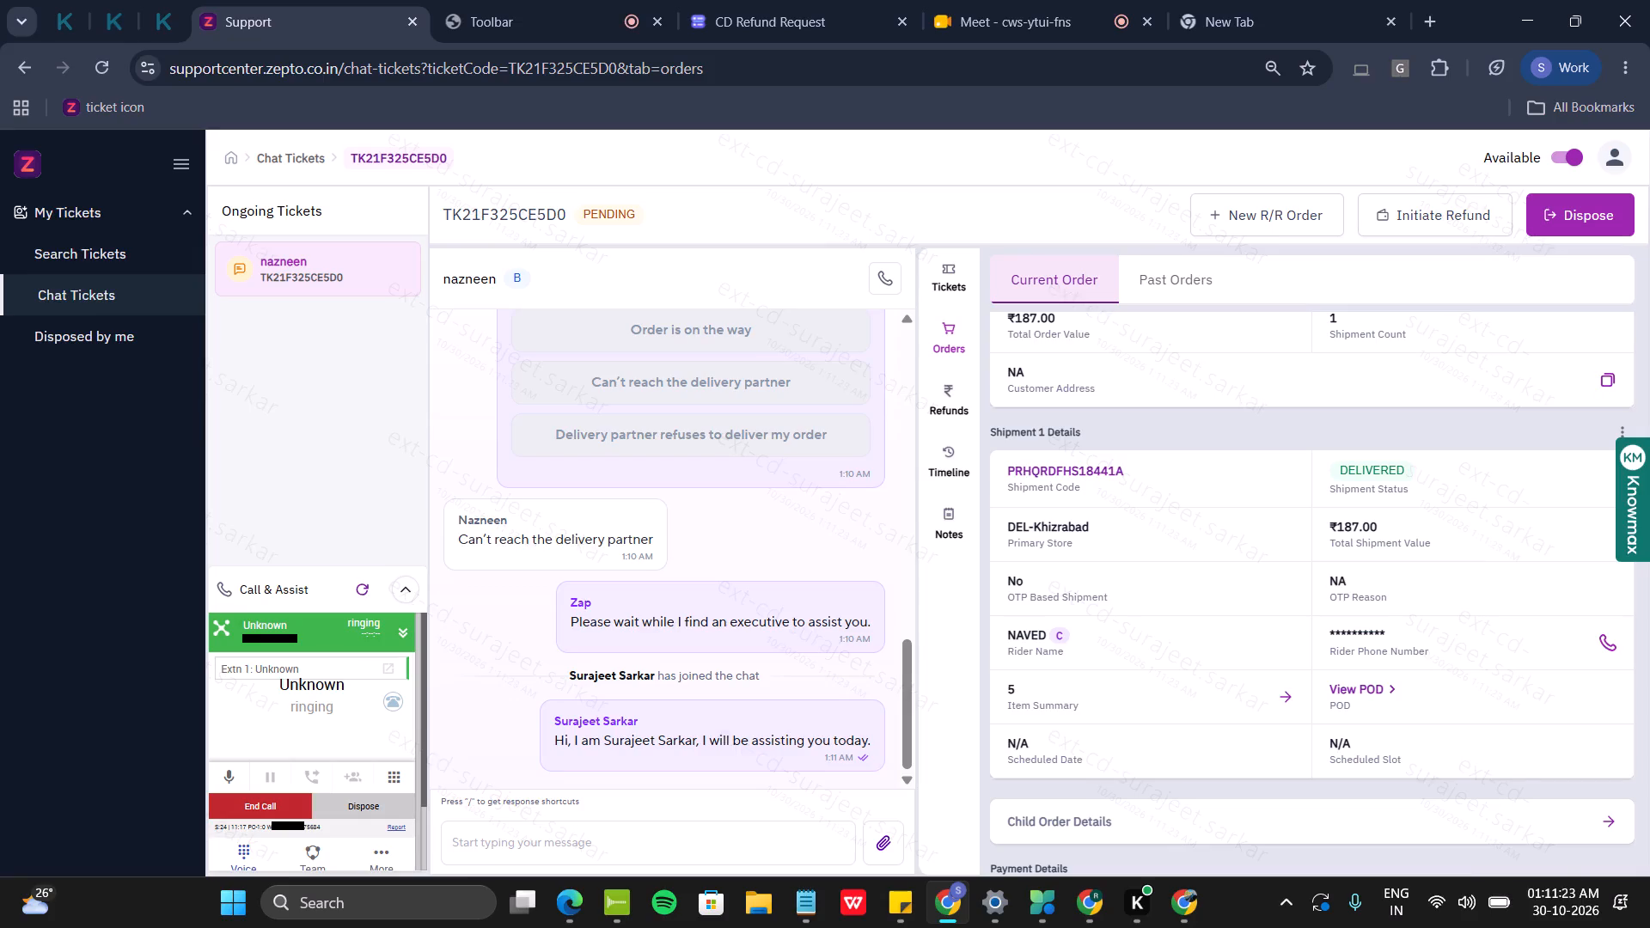
# Send the customer the saved clipboard reply beginning "We get the worry when something shows delivered but hasn't reached you.".
pyautogui.click(663, 858)
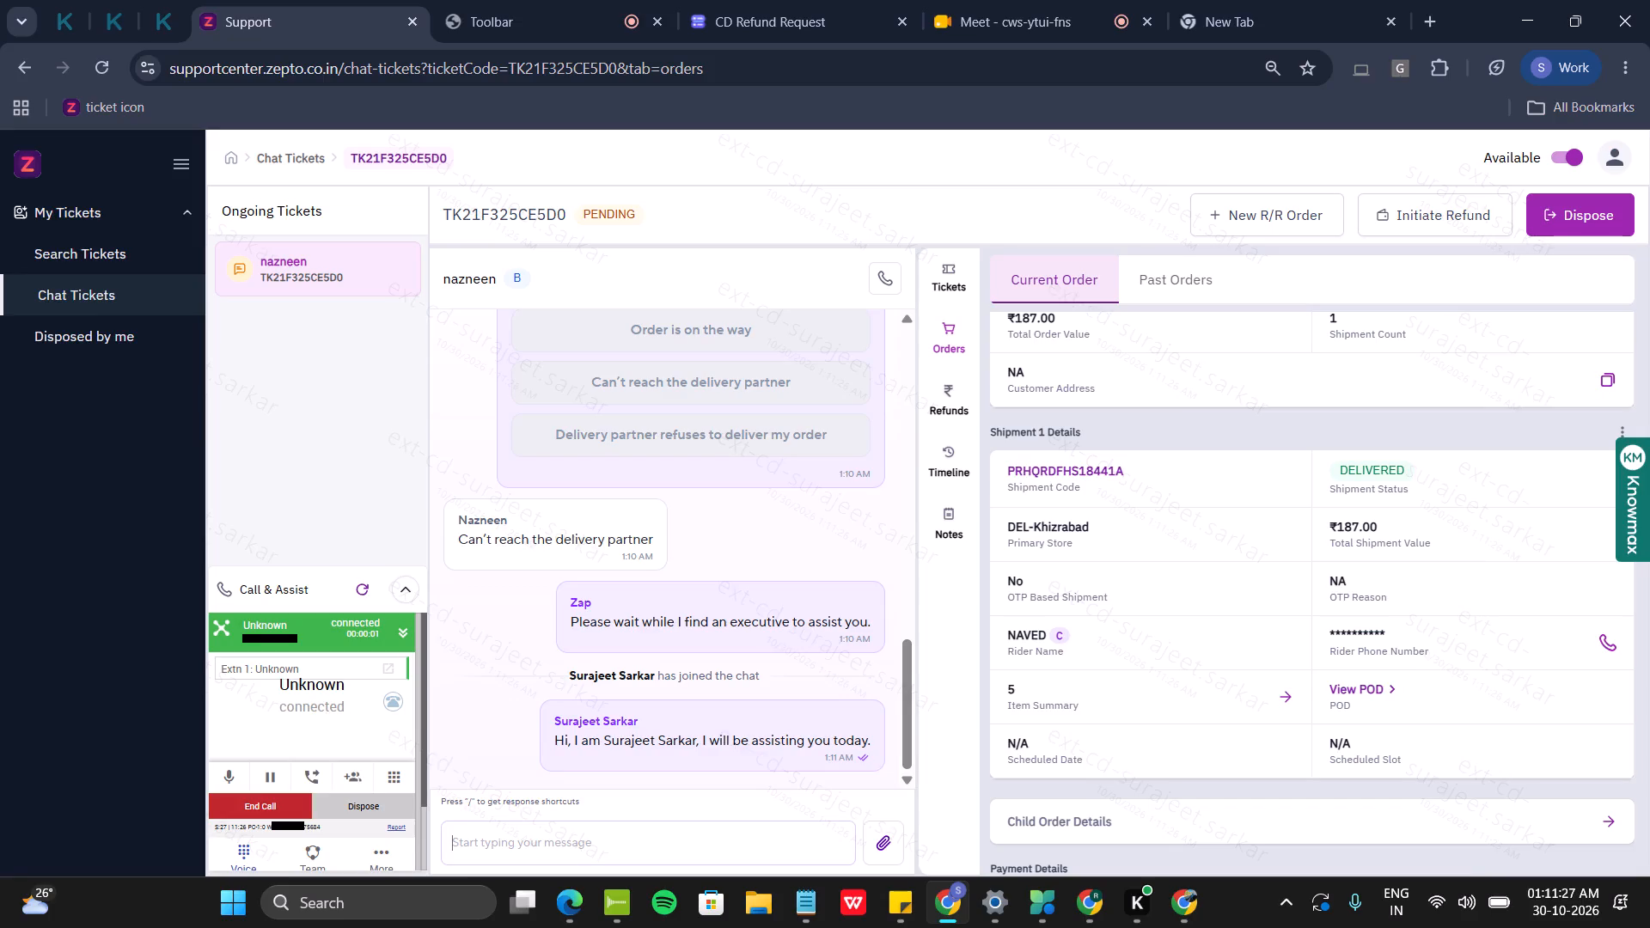
pyautogui.press('super+v')
pyautogui.press('Left')
pyautogui.press('Left')
pyautogui.press('Return')
pyautogui.hotkey('ctrl', 'v')
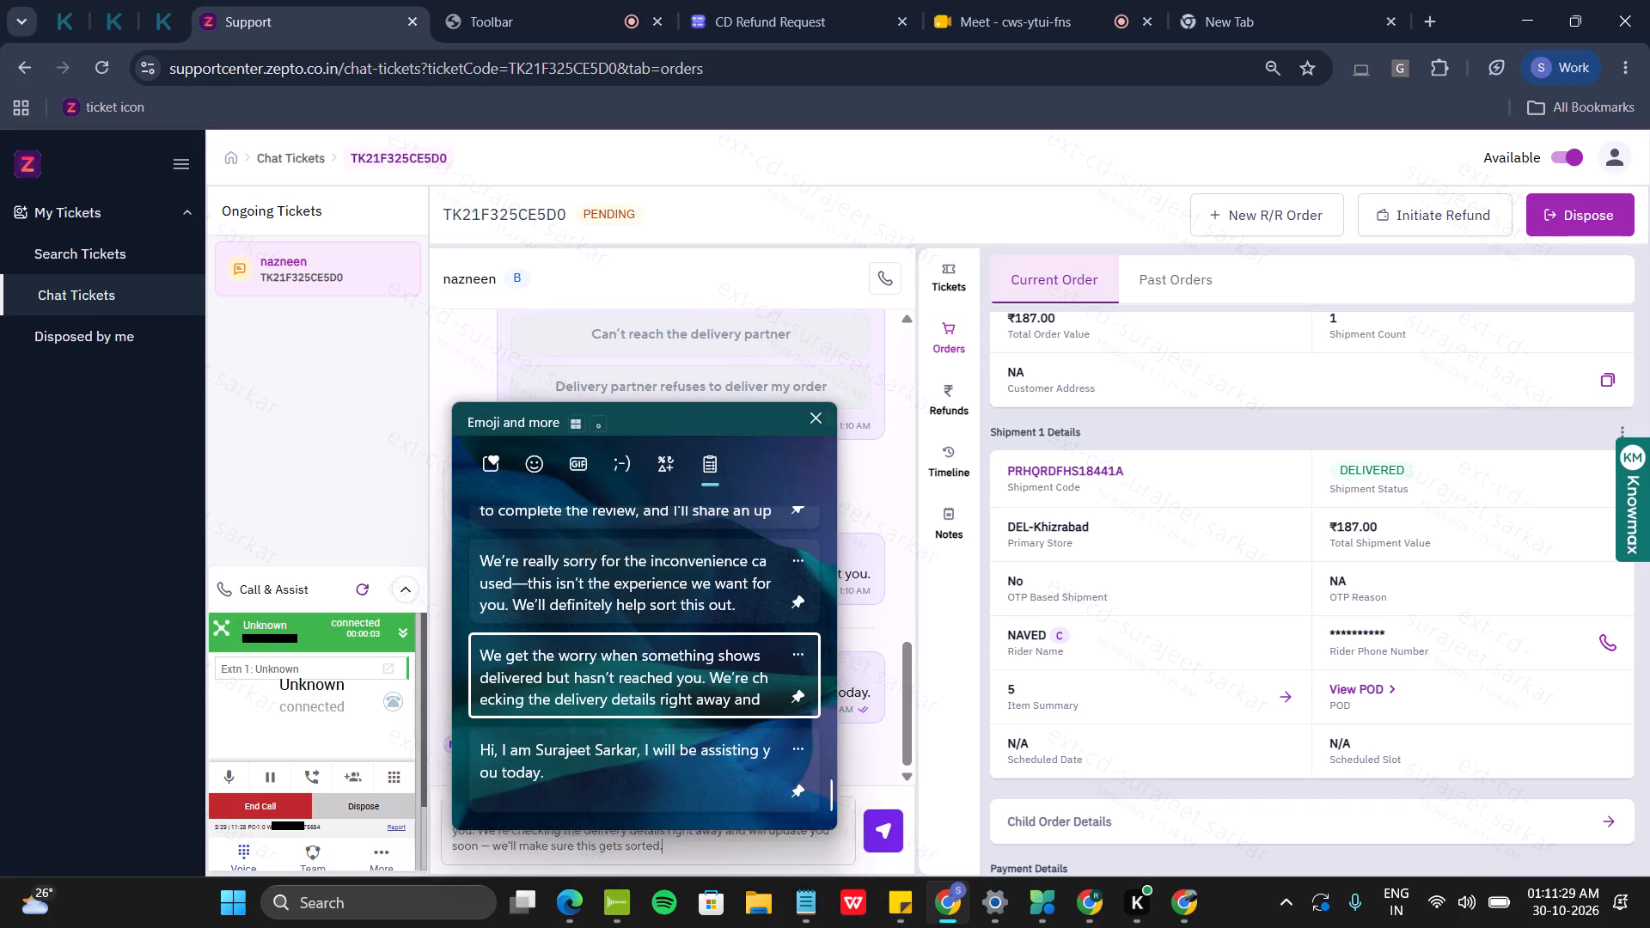
pyautogui.press('space')
pyautogui.press('Return')
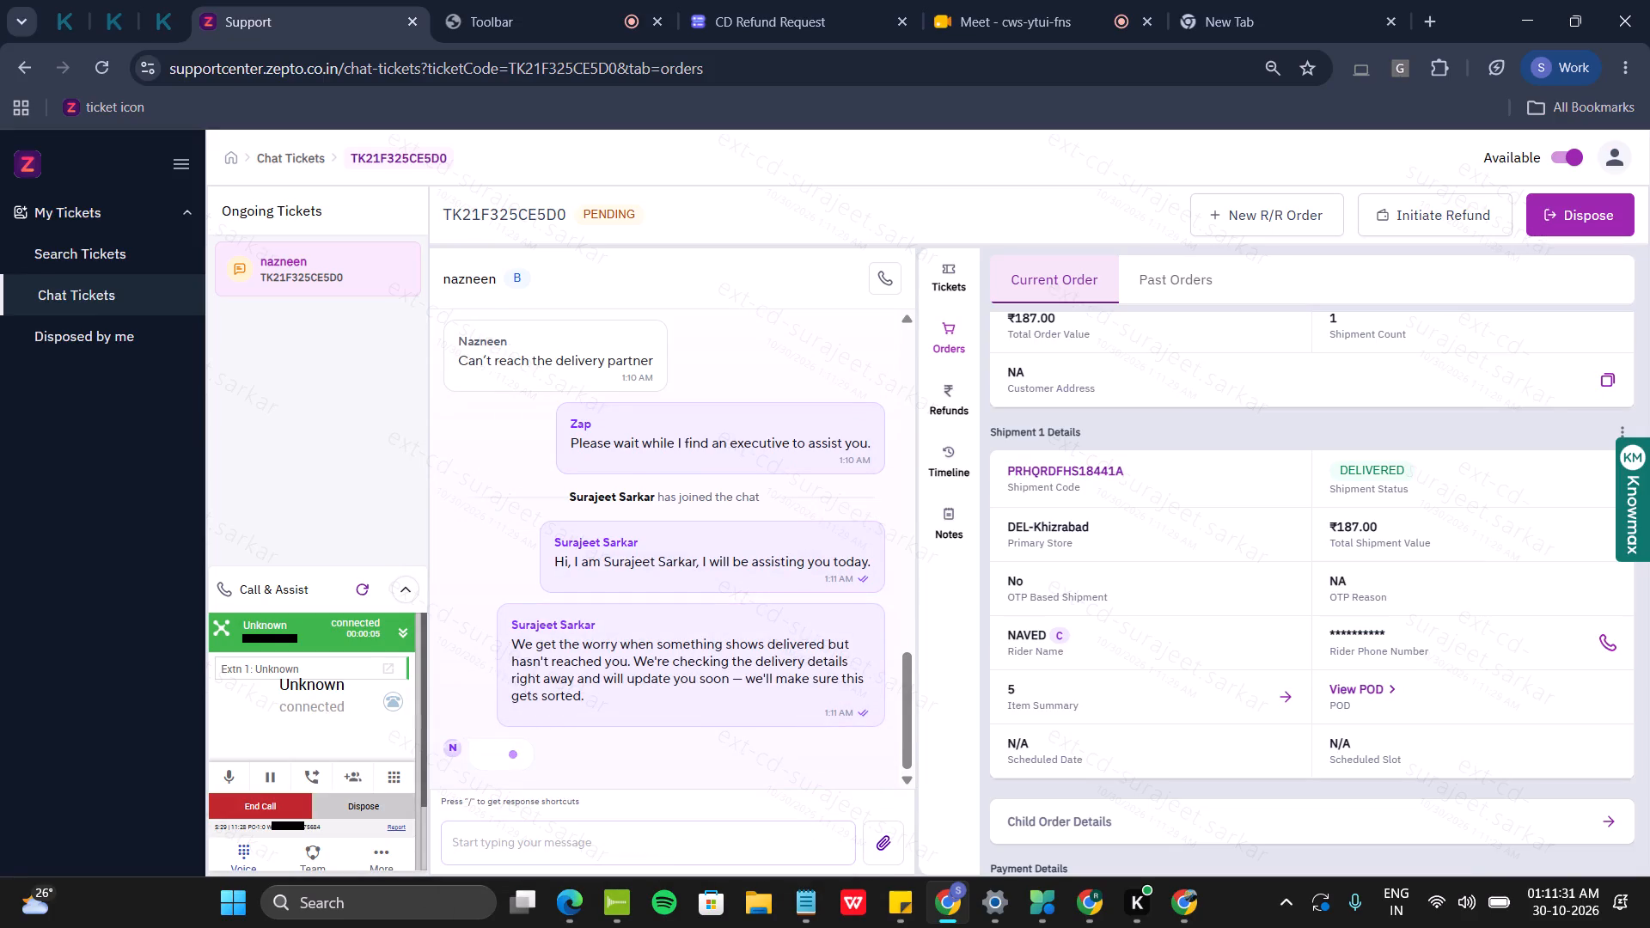
# Examine the order details, the shipment's item summary and the full shipment page with its delivery timeline.
pyautogui.click(535, 479)
pyautogui.click(539, 846)
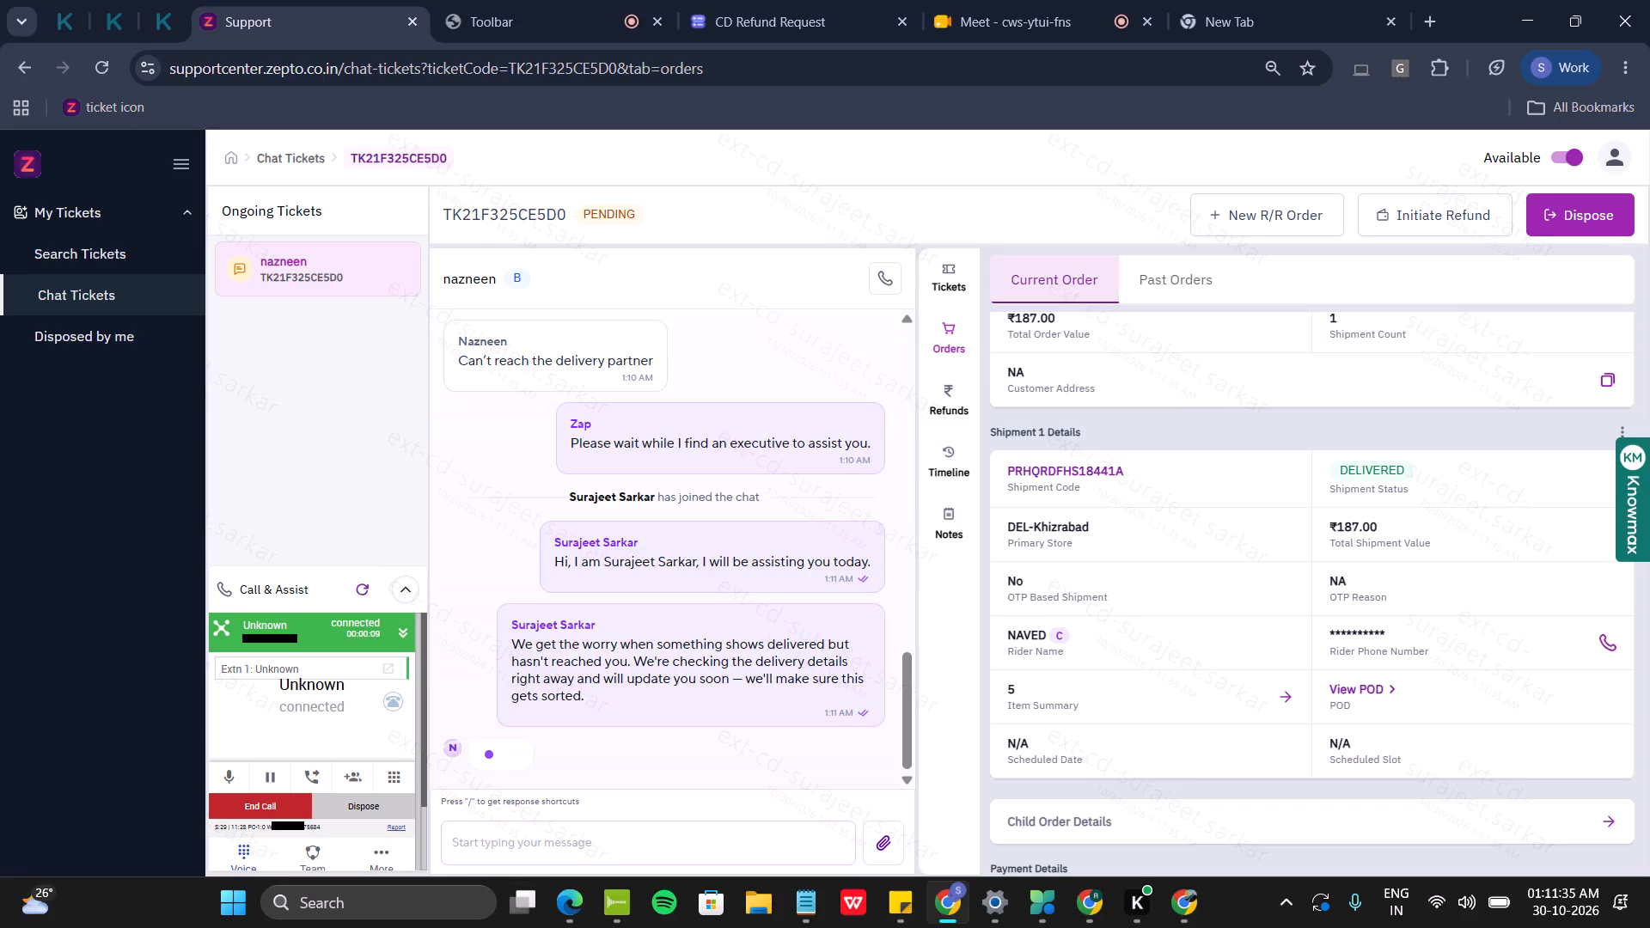
pyautogui.scroll(3, 749, 569)
pyautogui.scroll(-9, 749, 569)
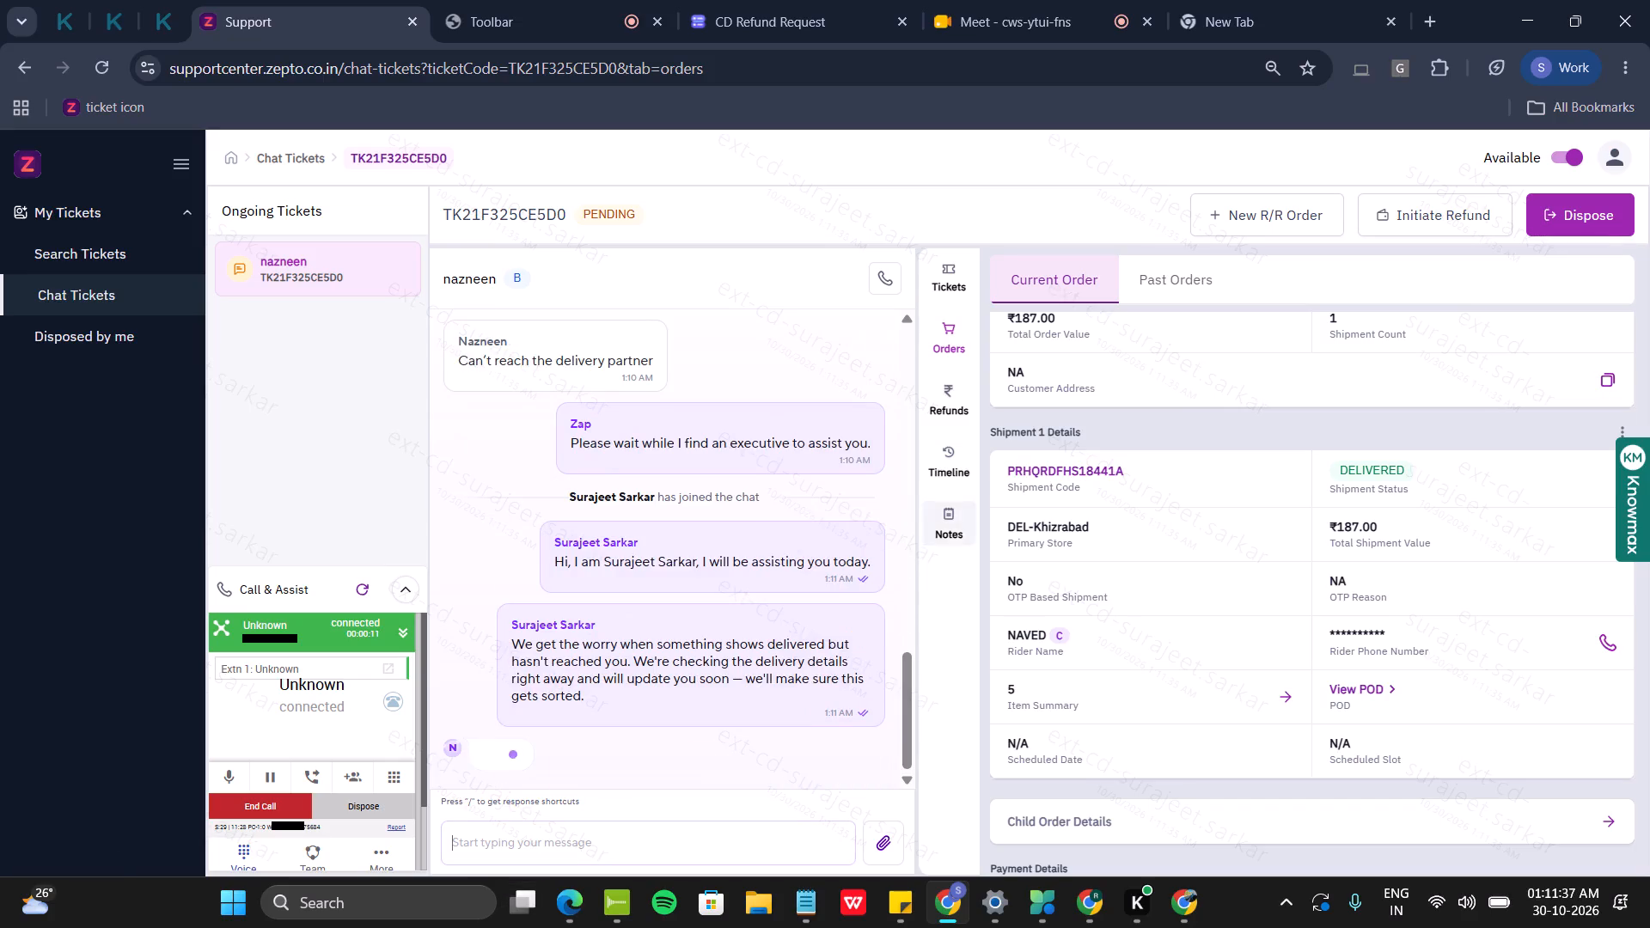
pyautogui.click(1282, 700)
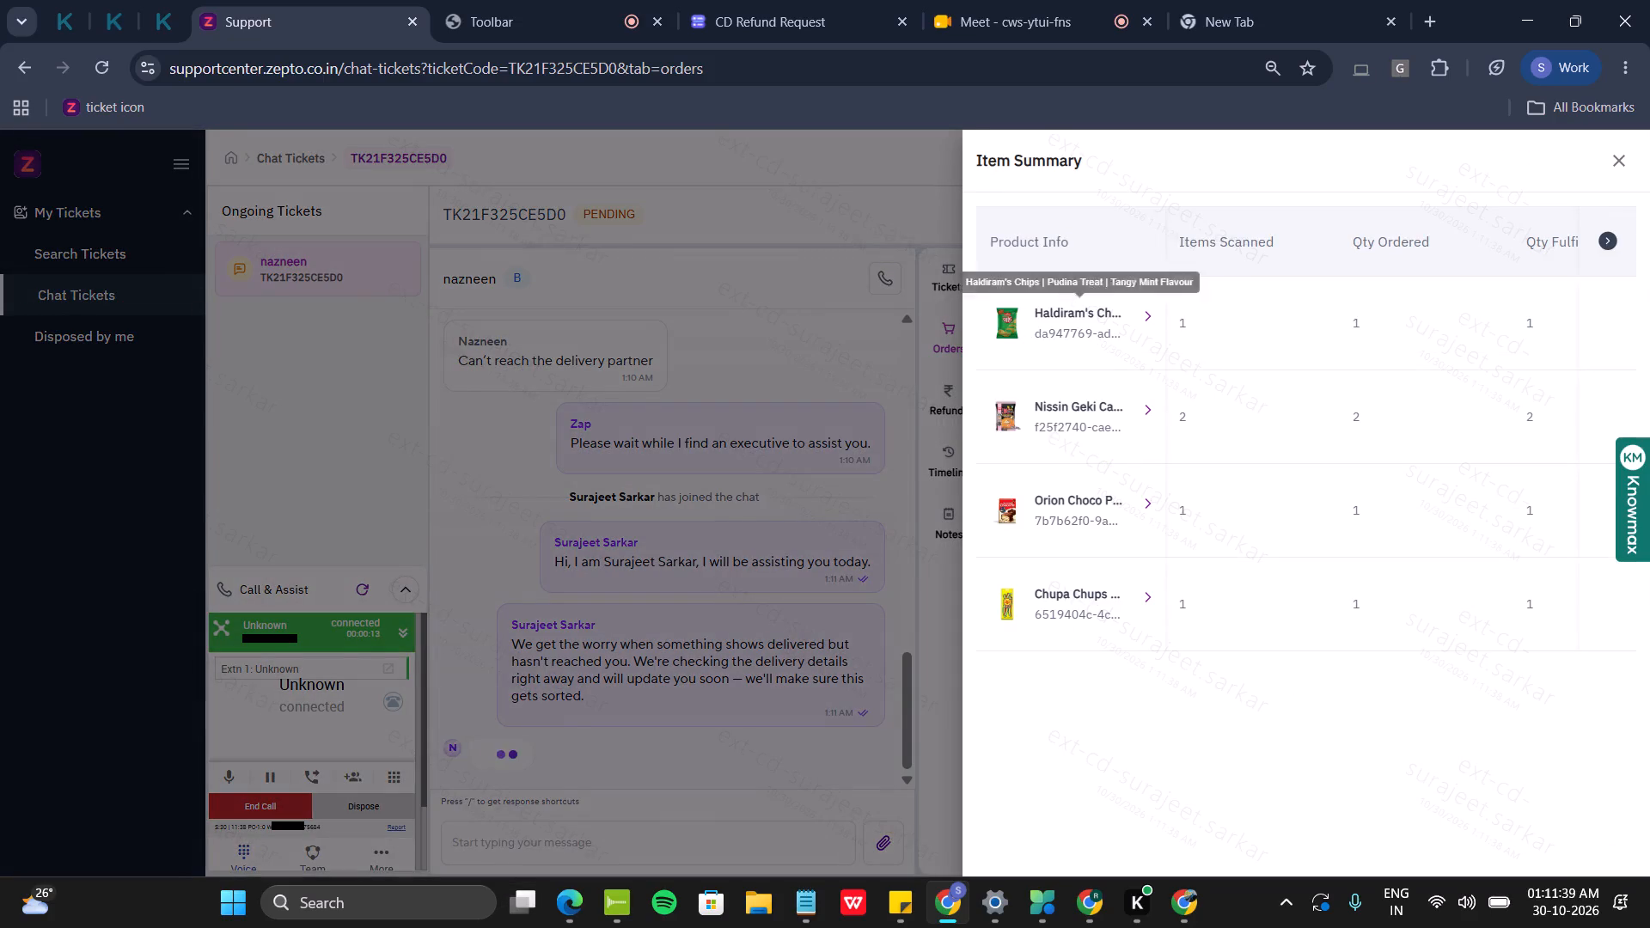
pyautogui.click(796, 521)
pyautogui.scroll(3, 1188, 609)
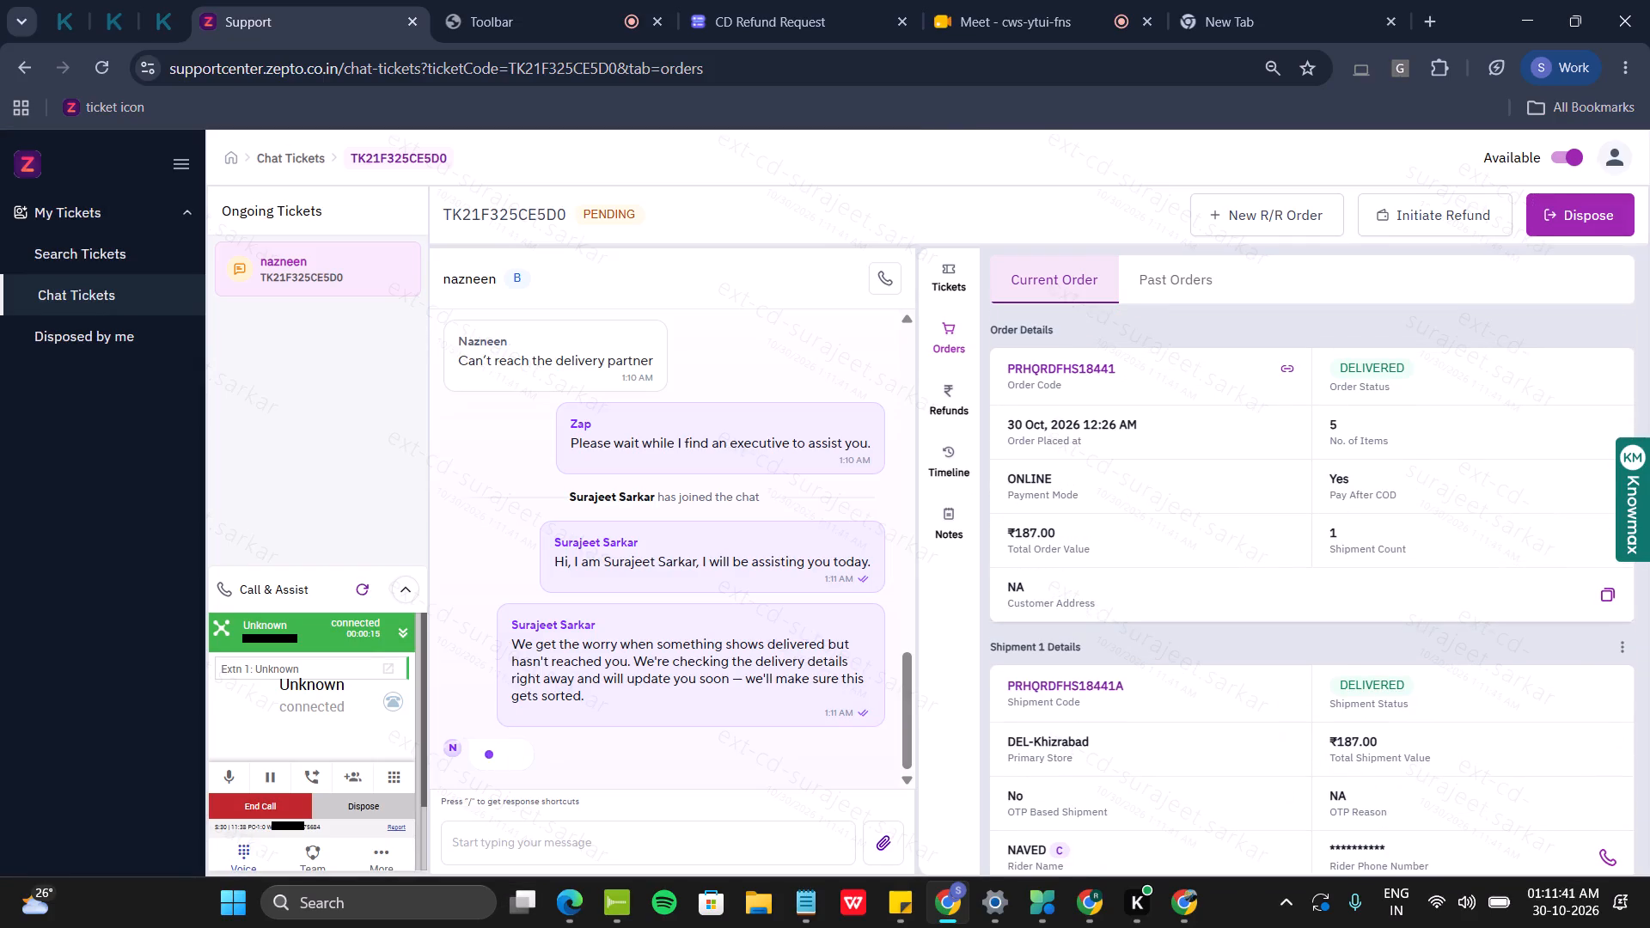
pyautogui.scroll(-1, 1176, 612)
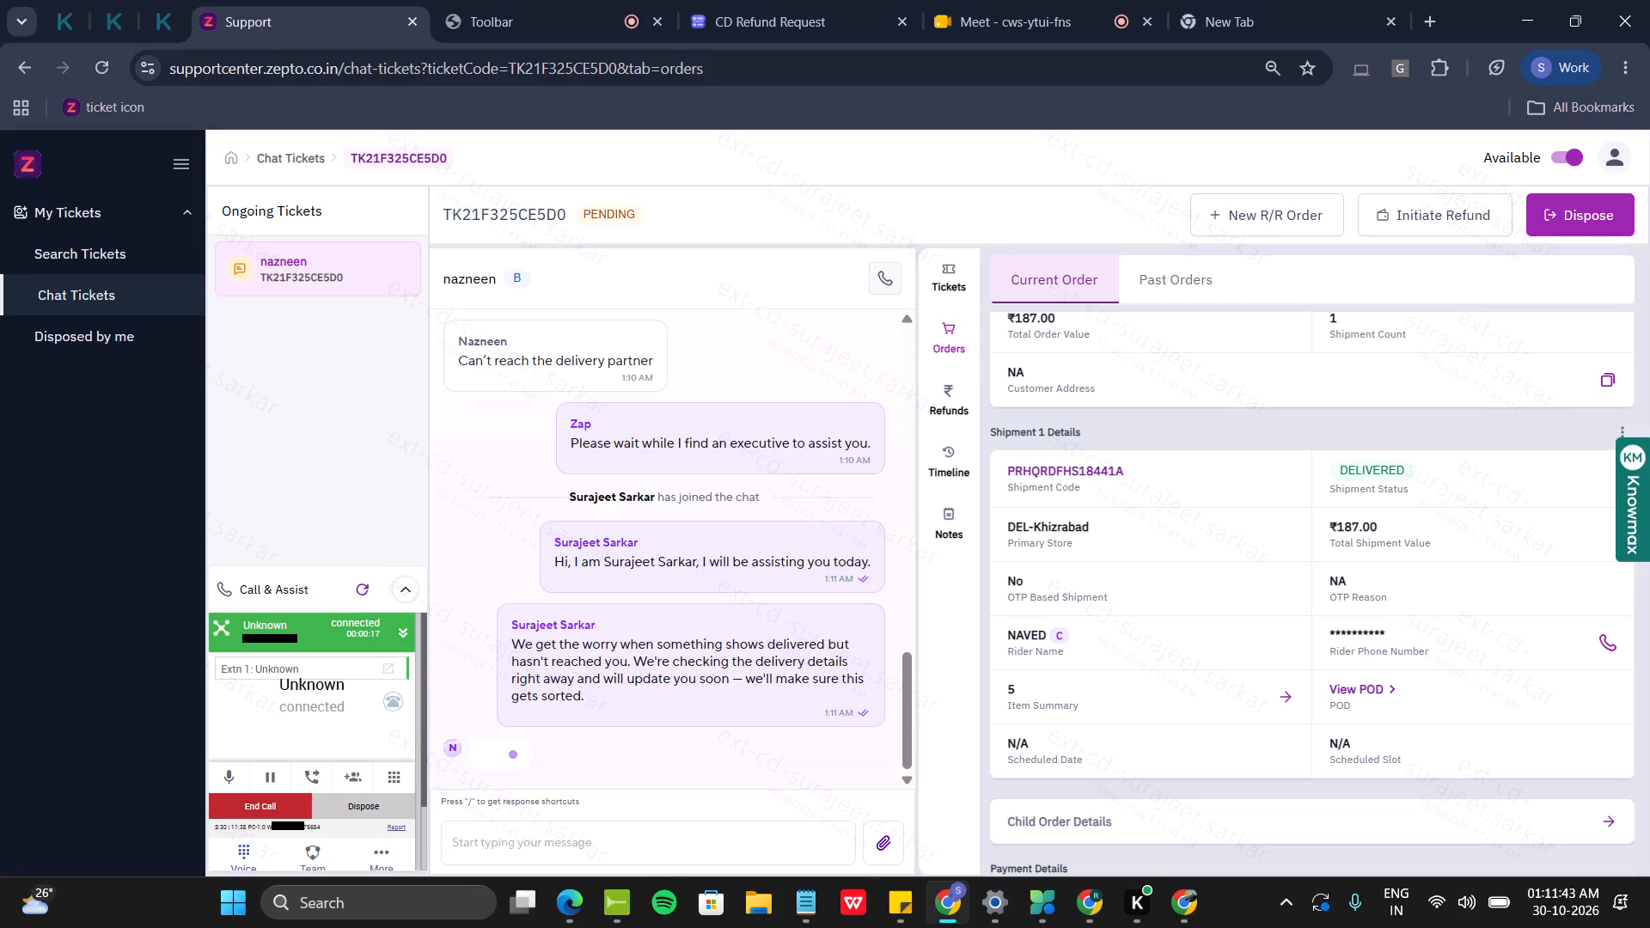
pyautogui.click(877, 282)
pyautogui.click(931, 570)
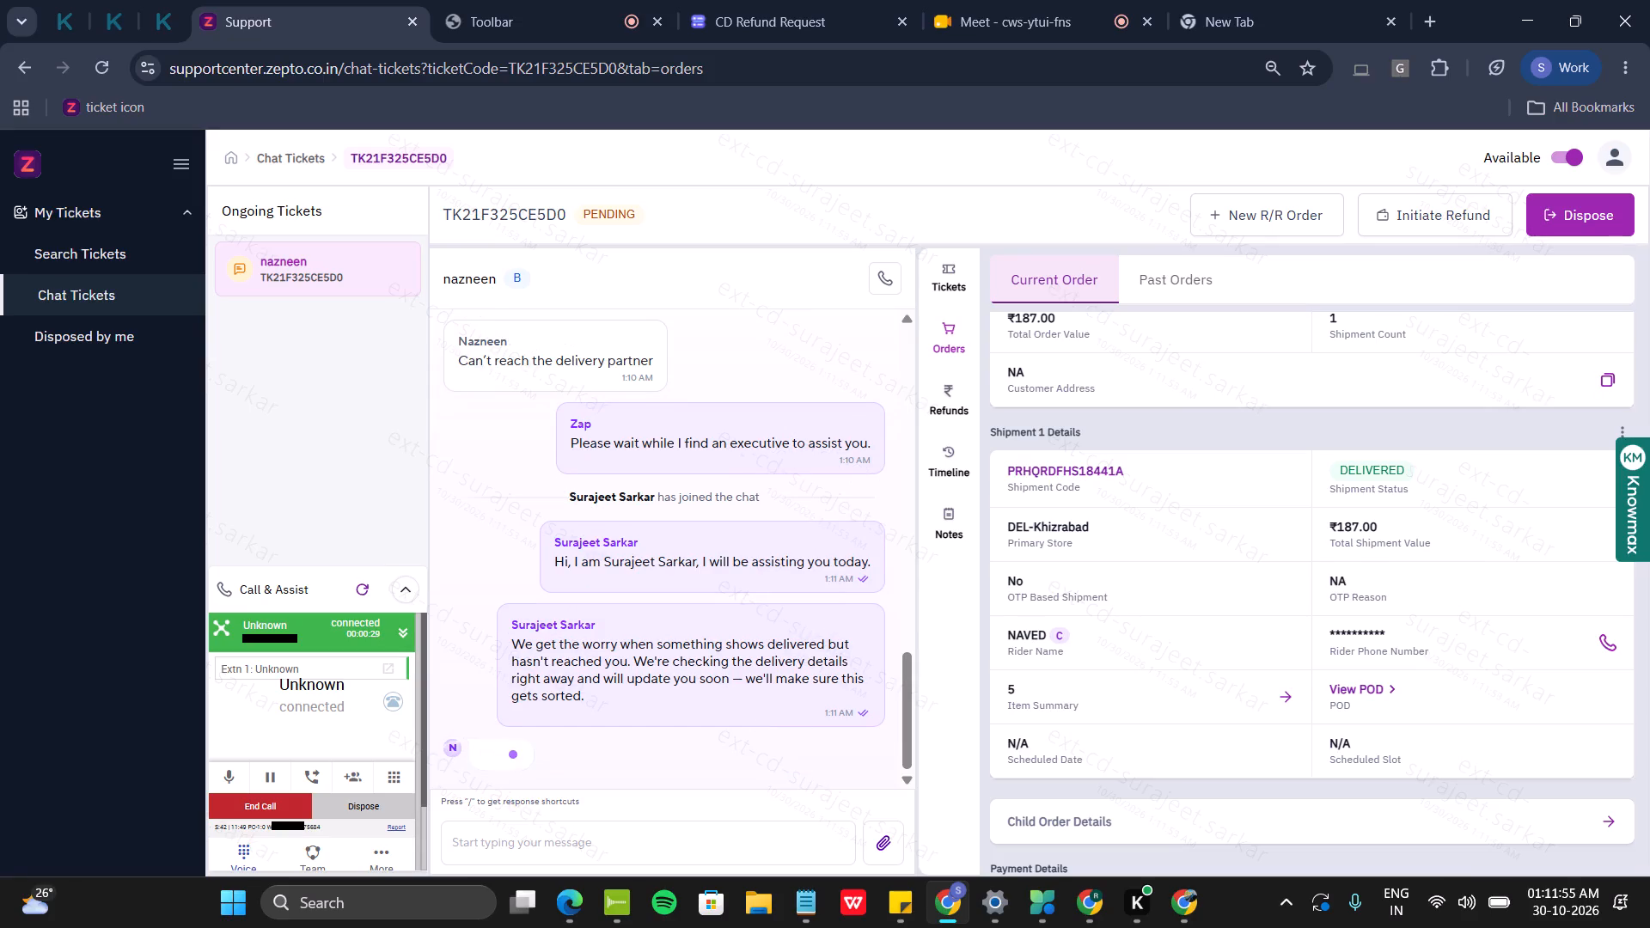
pyautogui.click(1067, 471)
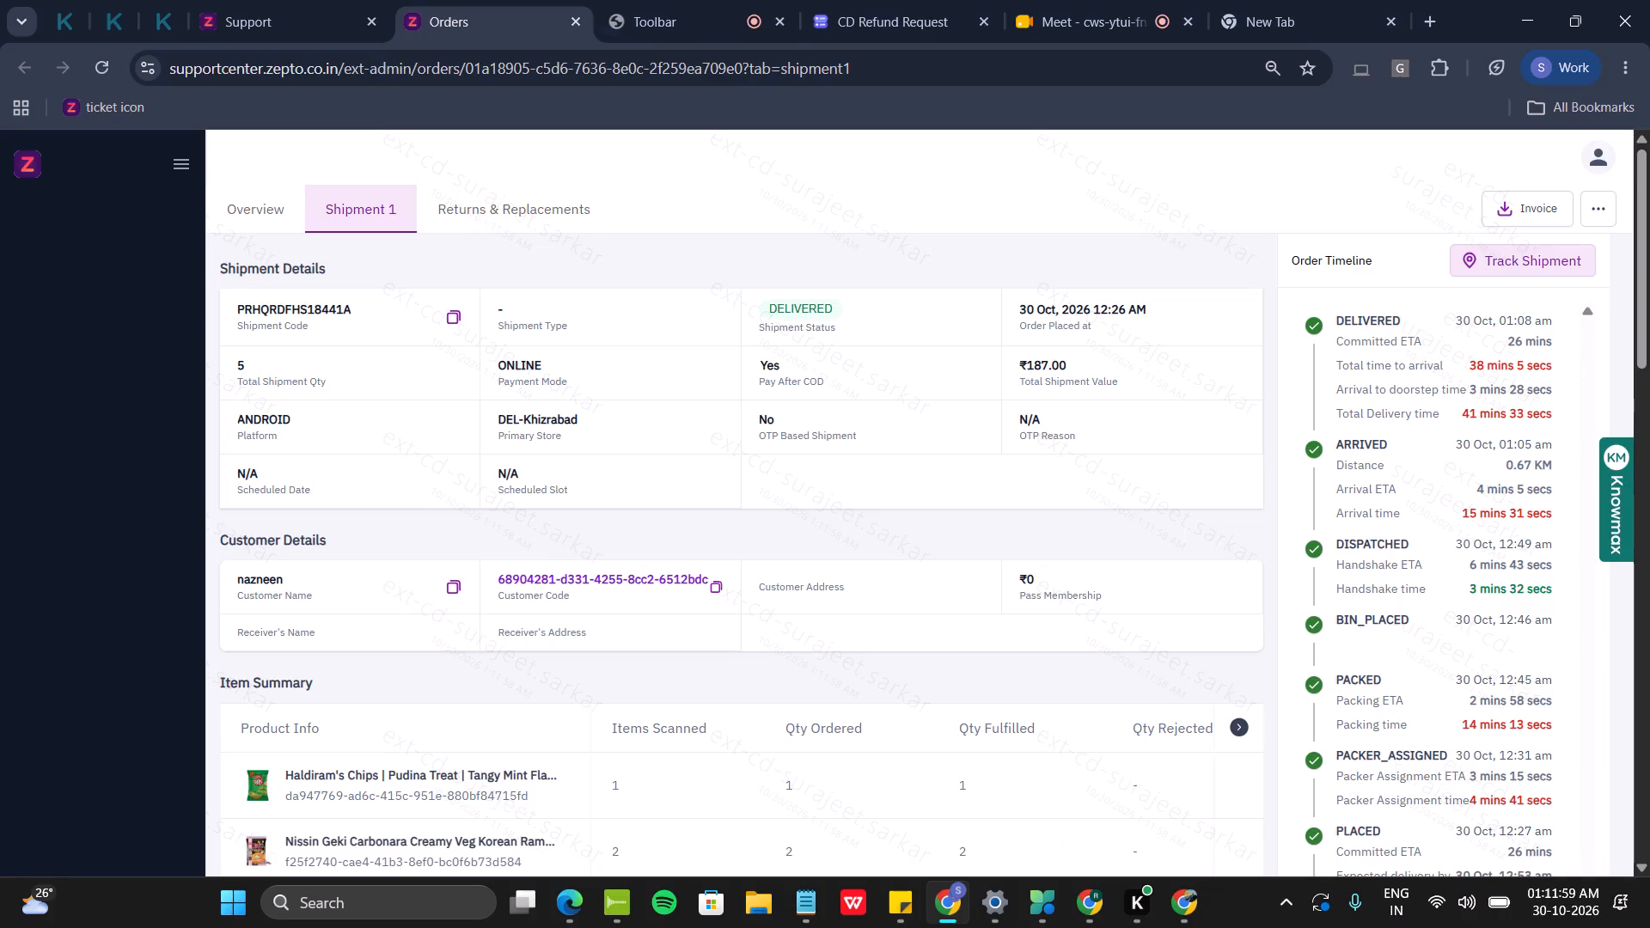
pyautogui.click(571, 15)
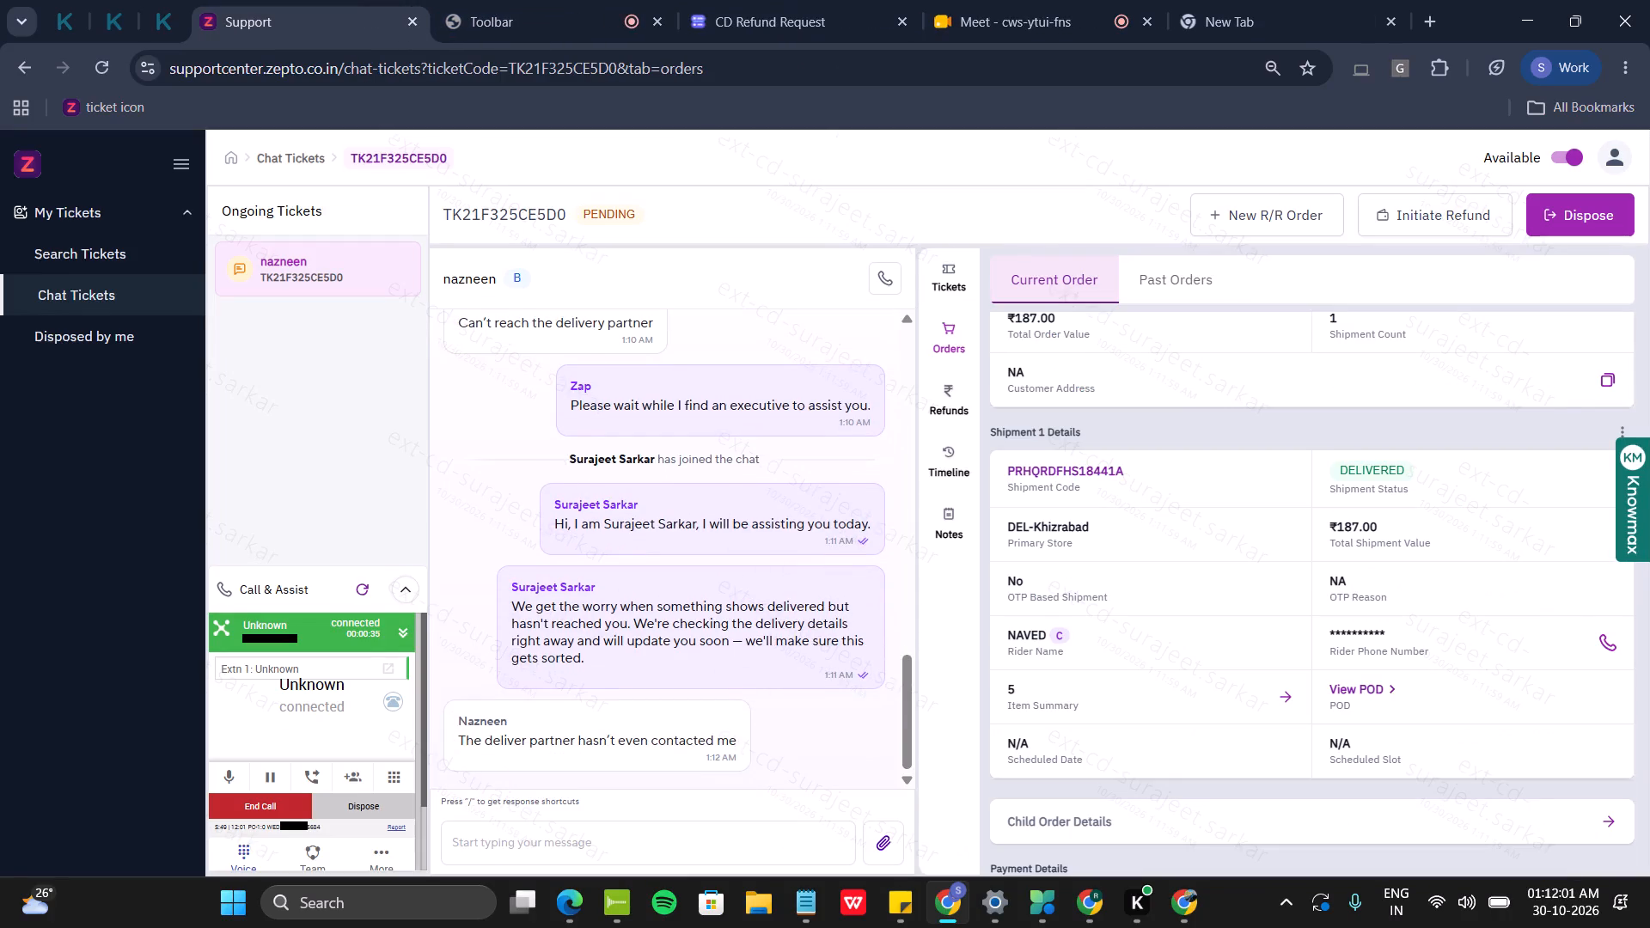
# Hang up the rider call with the Customer option and dispose it with disposition and sub-disposition Test.
pyautogui.click(260, 812)
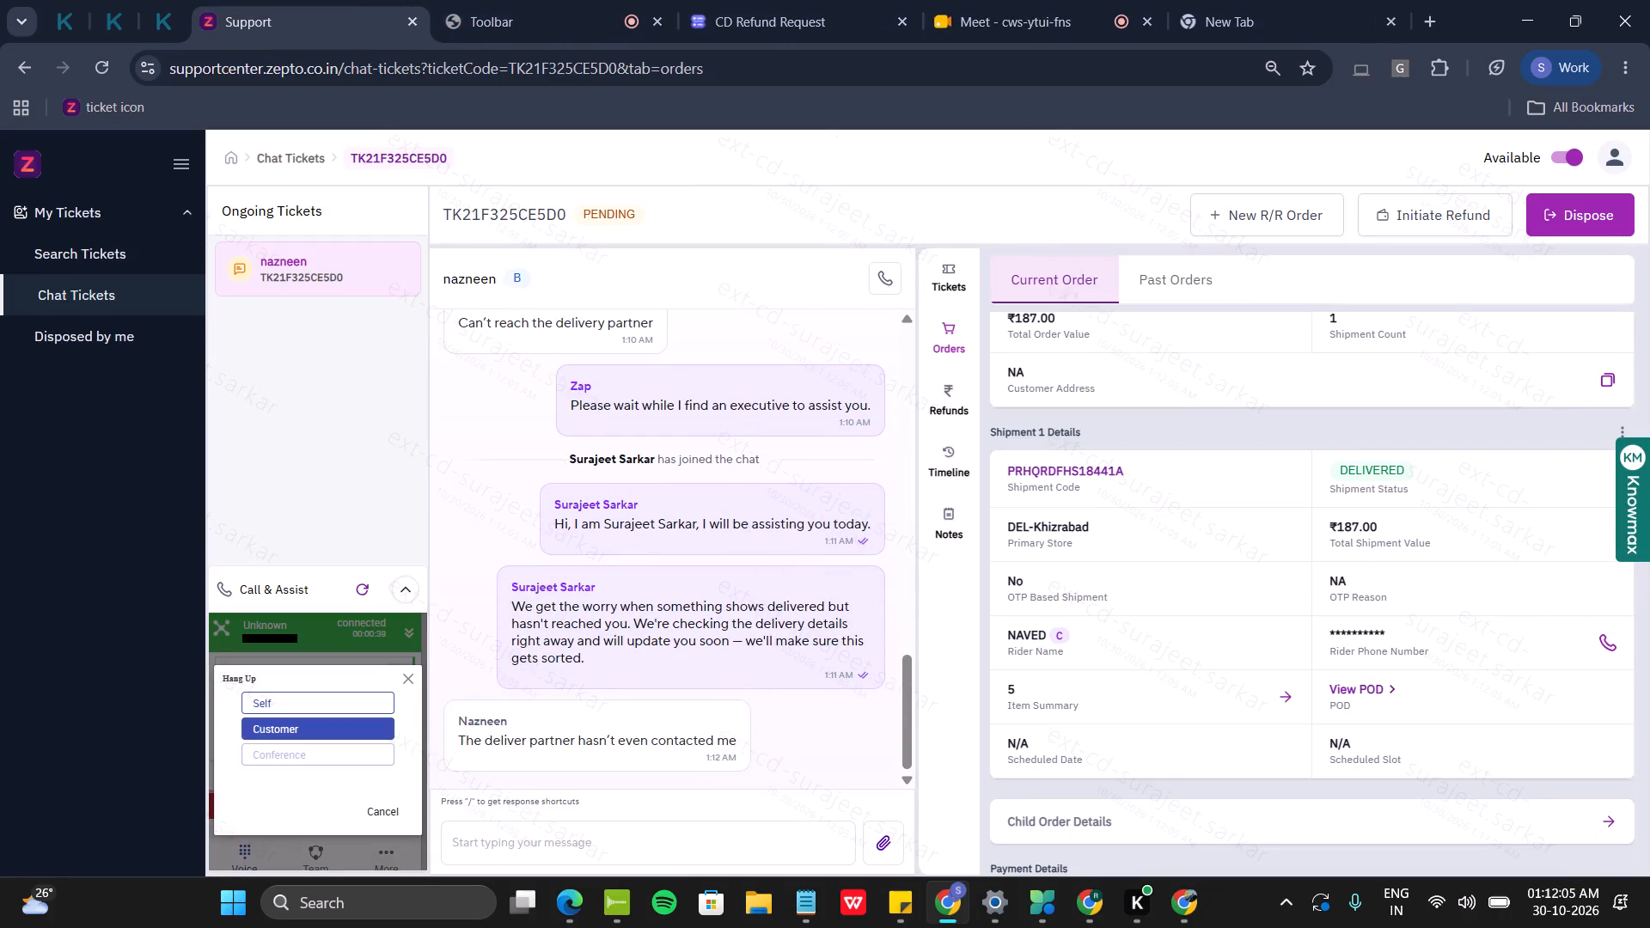
pyautogui.click(327, 737)
pyautogui.click(347, 807)
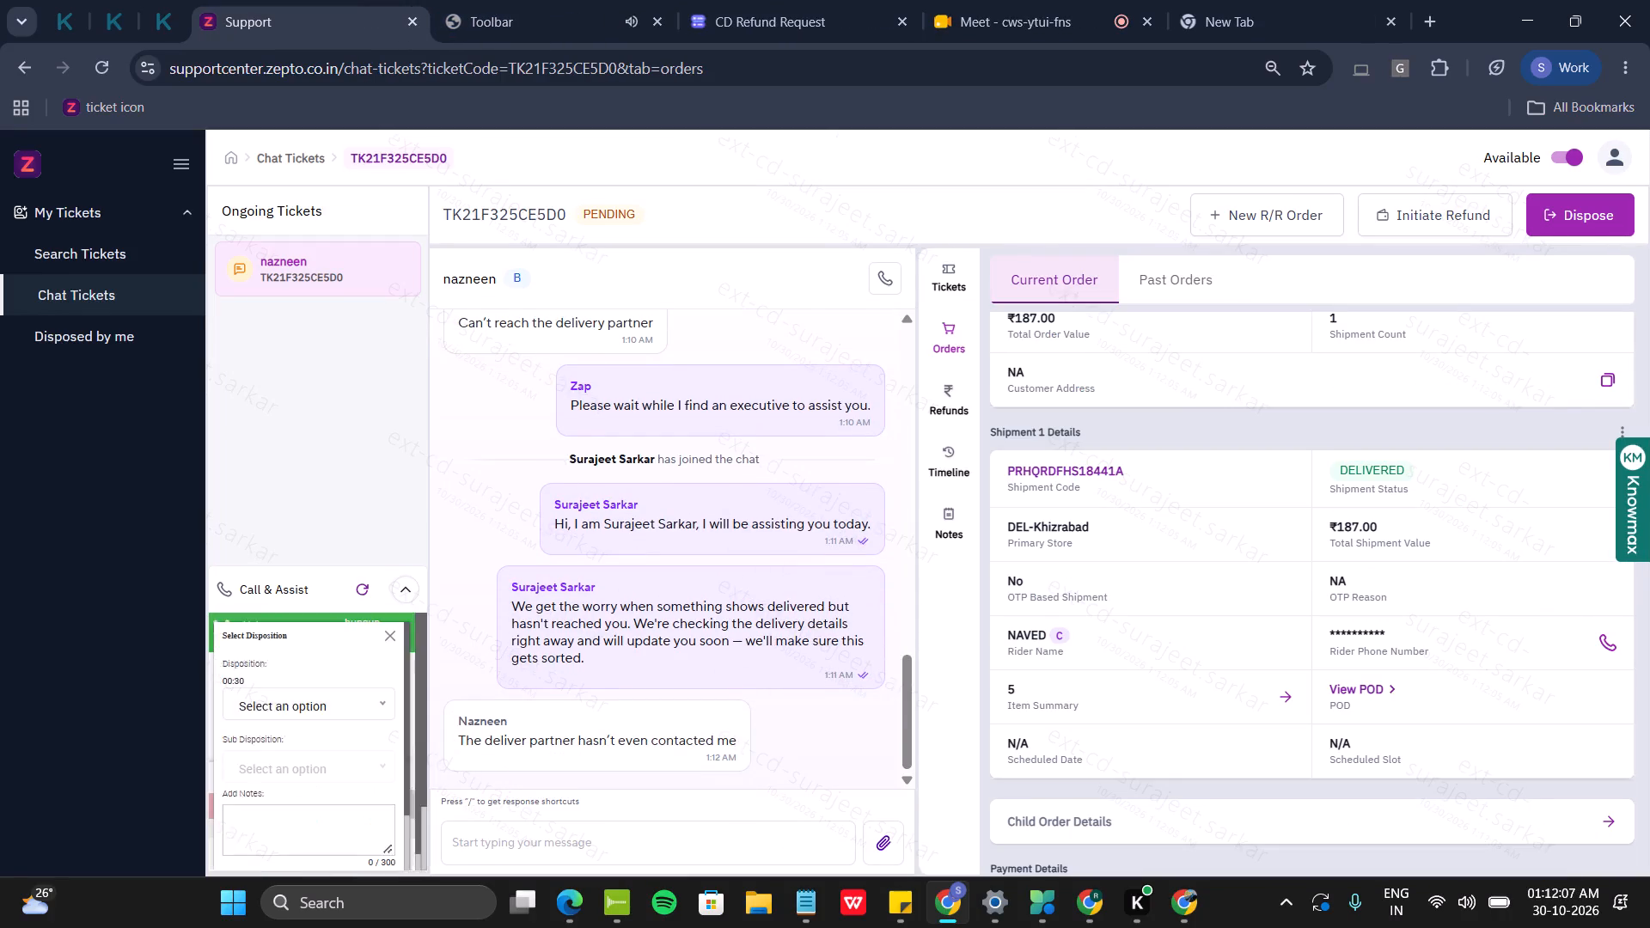
pyautogui.click(306, 705)
pyautogui.click(317, 829)
pyautogui.scroll(-4, 317, 829)
pyautogui.click(314, 693)
pyautogui.doubleClick(318, 805)
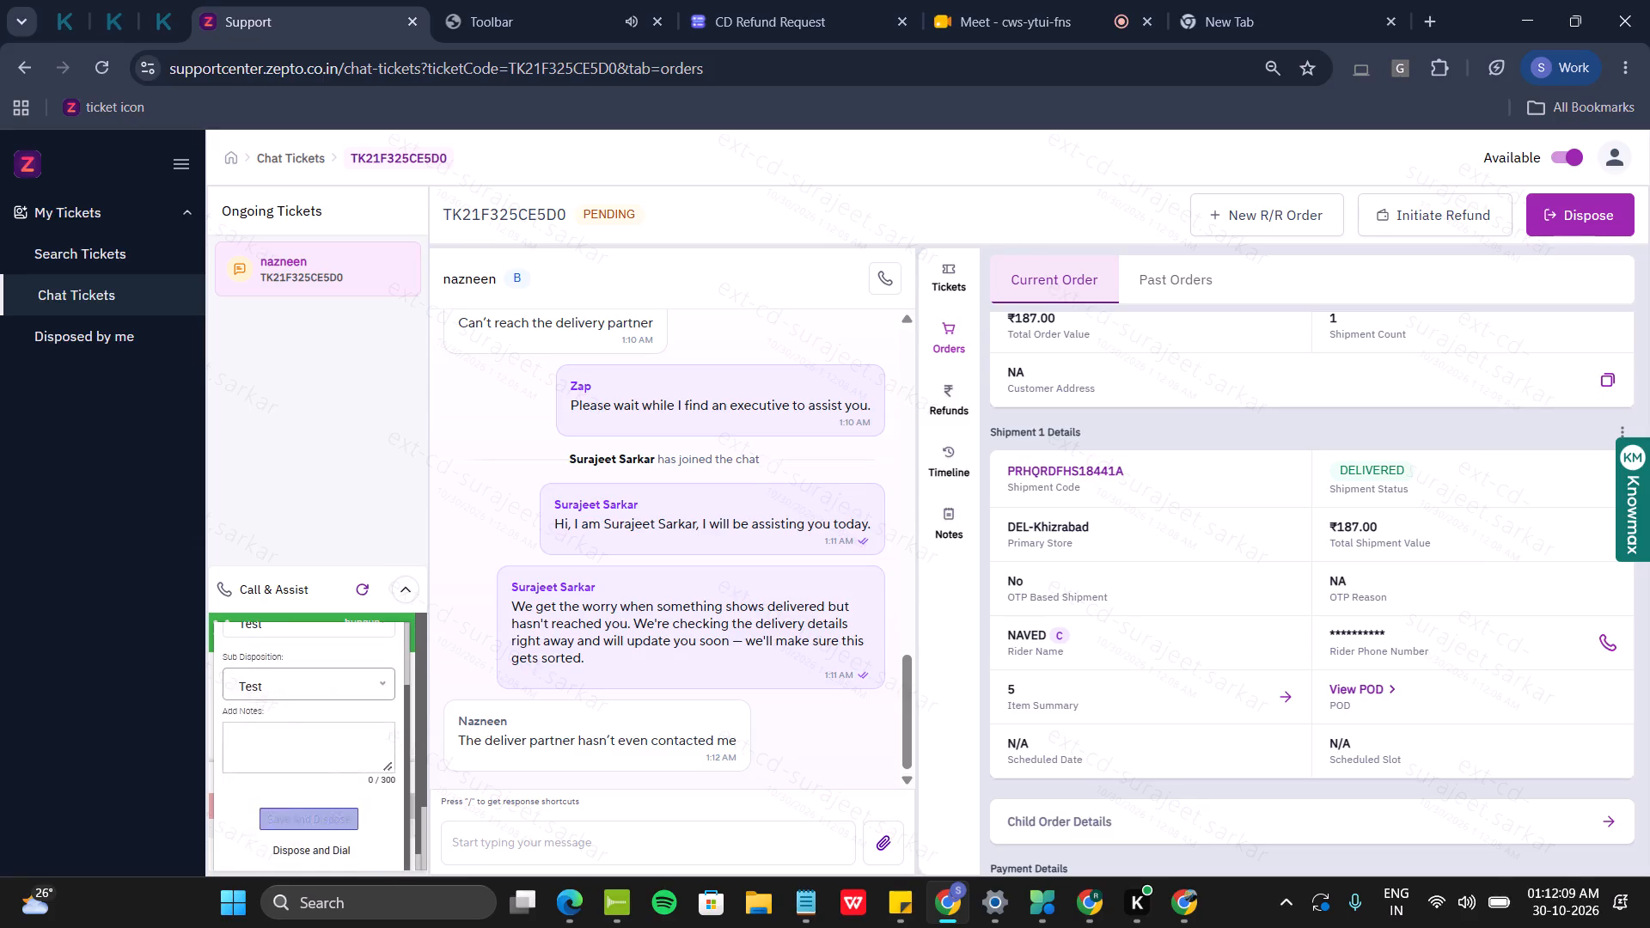
# Call the customer from the chat ticket.
pyautogui.click(882, 277)
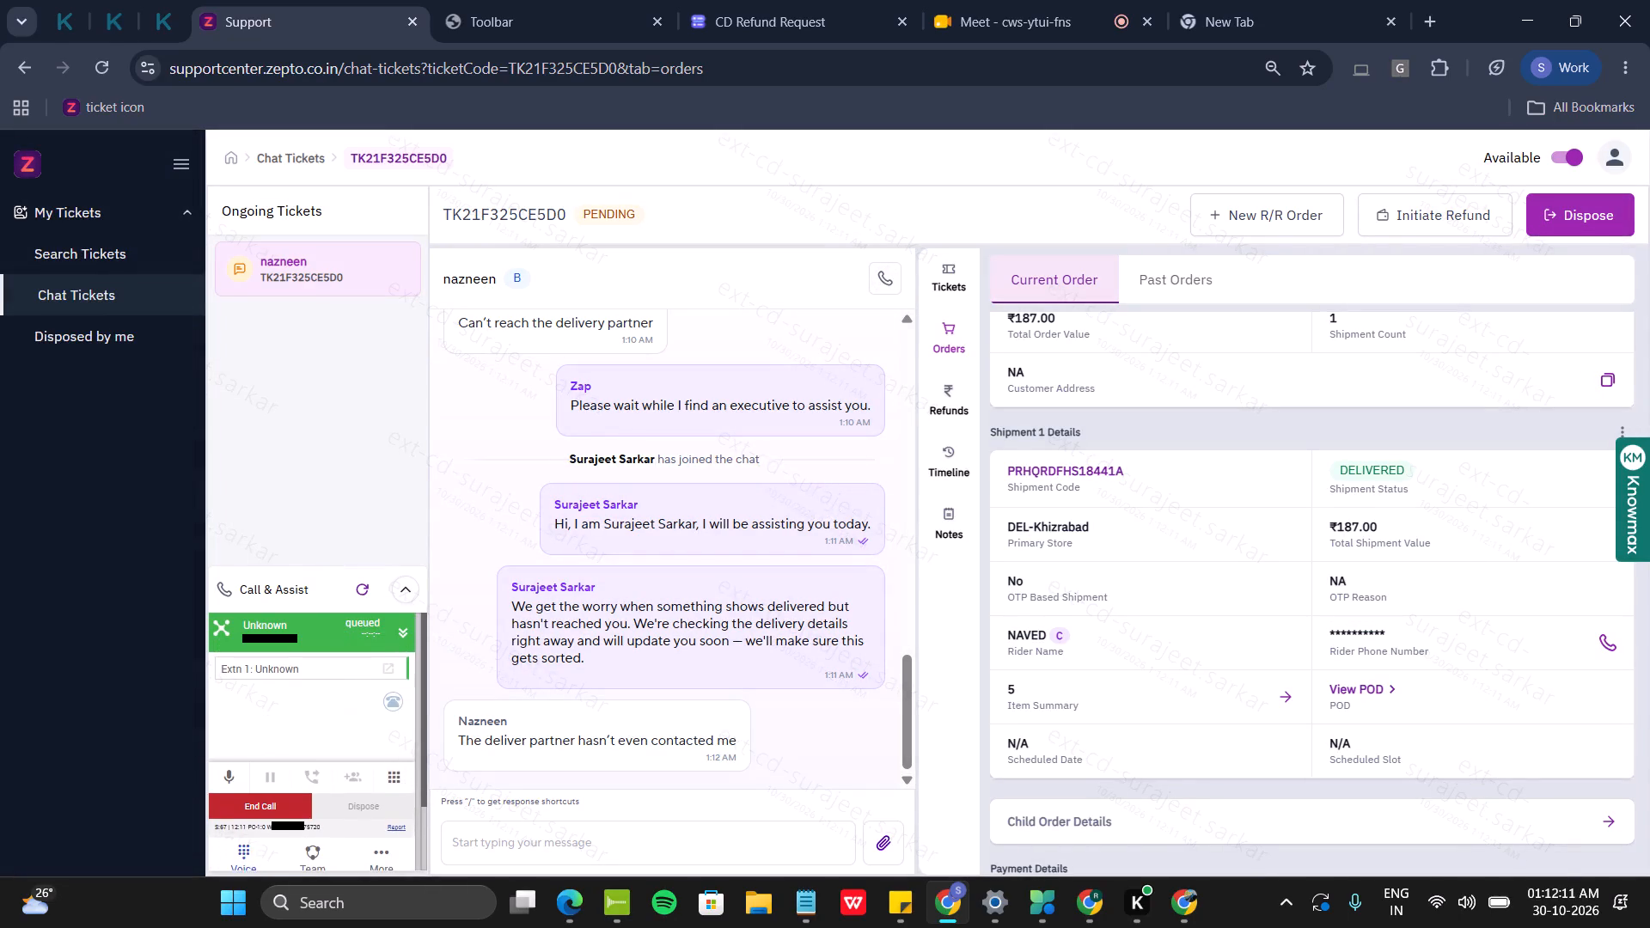
# Dictate and send the reply "We have tried to call on your registered mobile number but it is showing switched off at this moment.".
pyautogui.click(619, 816)
pyautogui.click(646, 851)
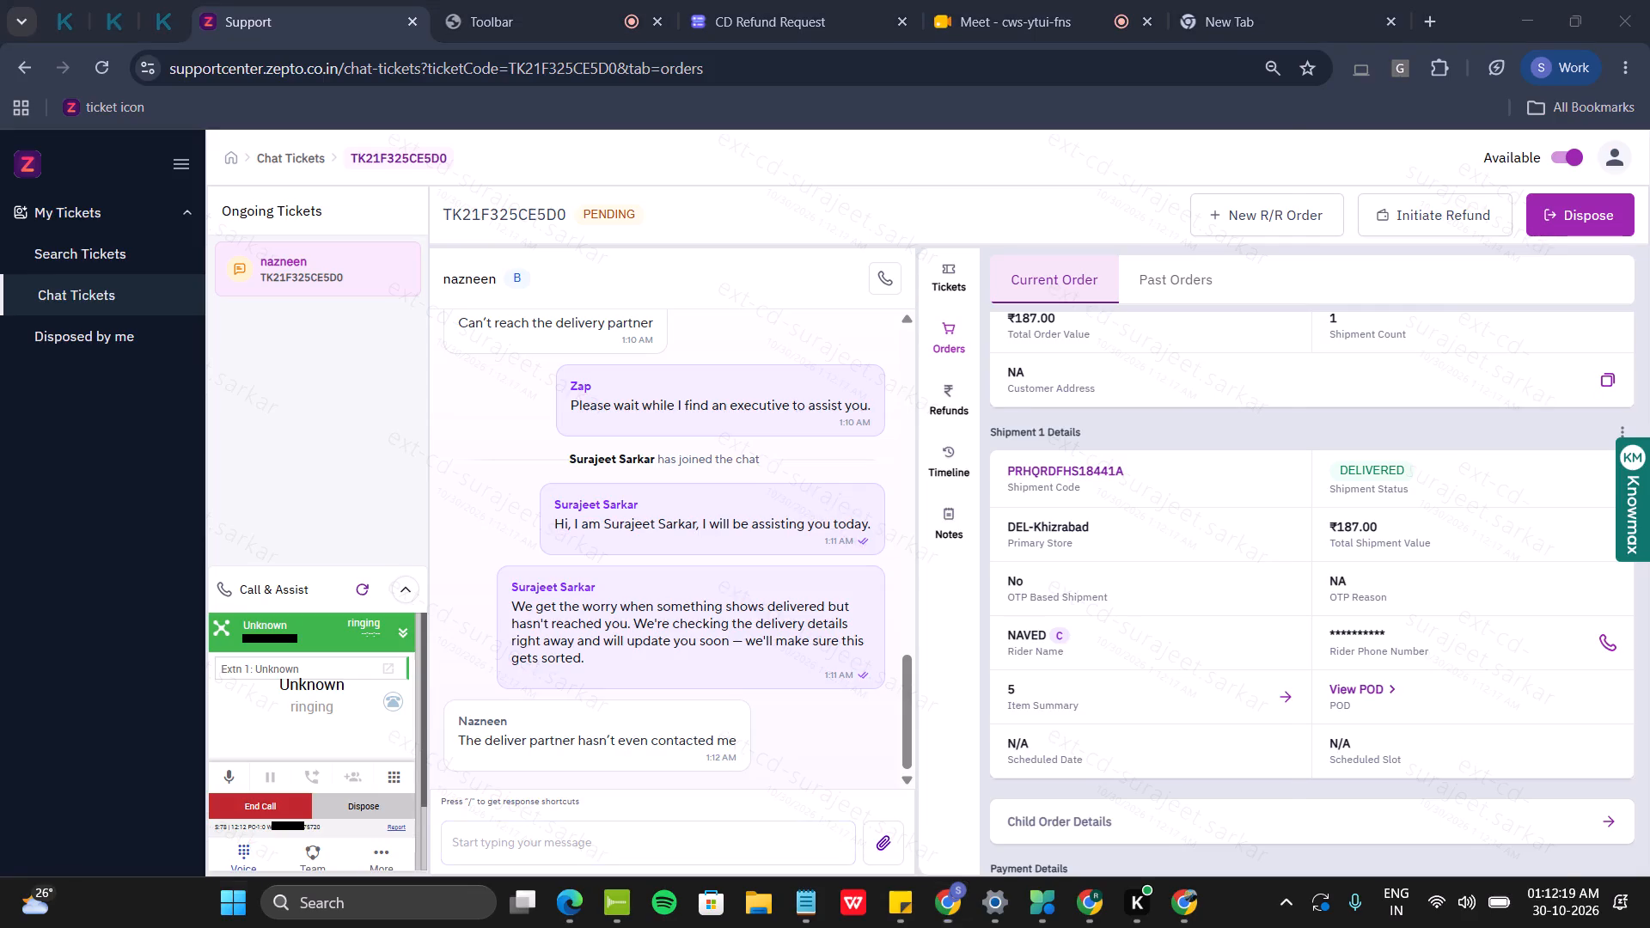
pyautogui.press('super+h')
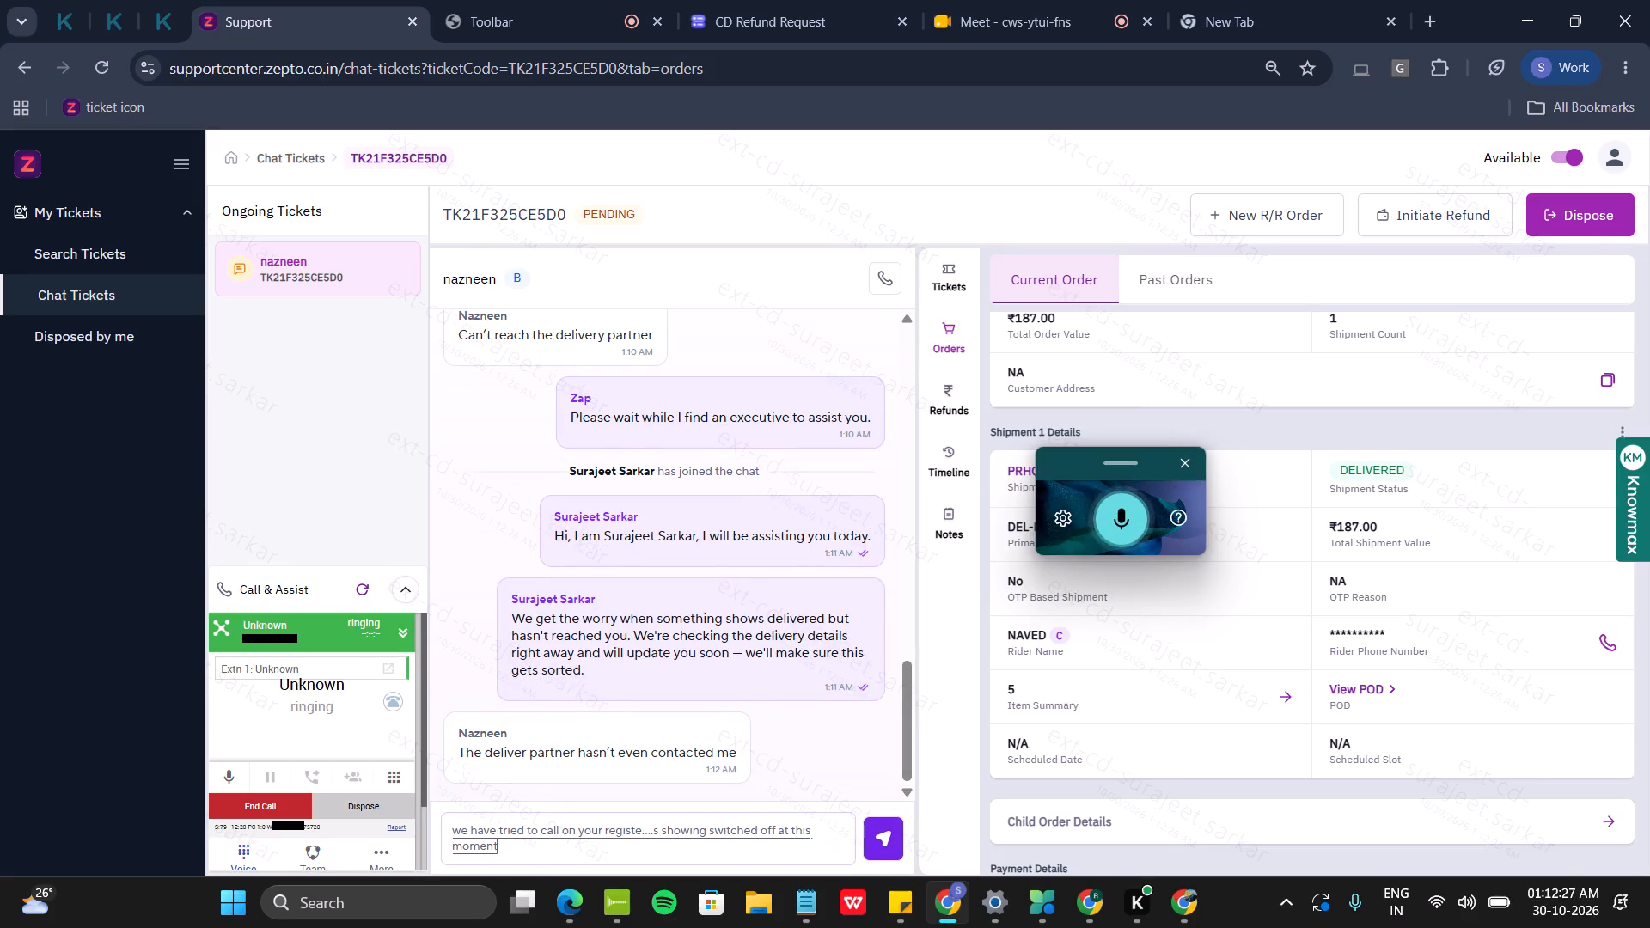
pyautogui.write('.')
pyautogui.press('space')
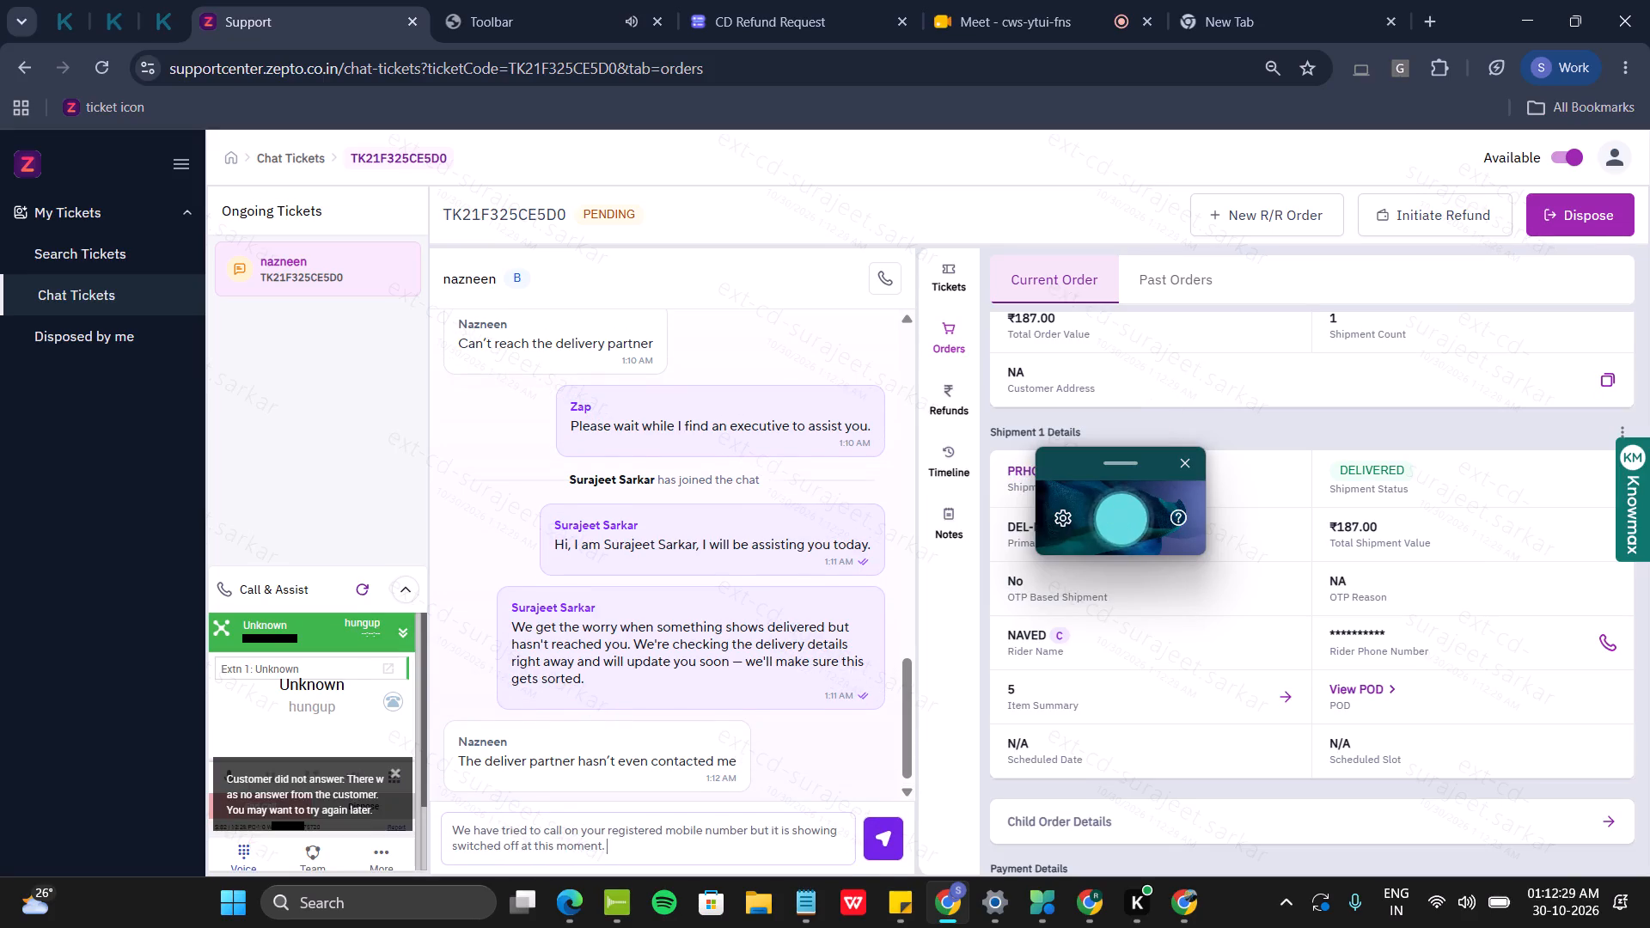
pyautogui.press('Return')
# Dictate and send the reply "Please share your alternative mobile number so that we can connect through over the phone call".
pyautogui.press('super+h')
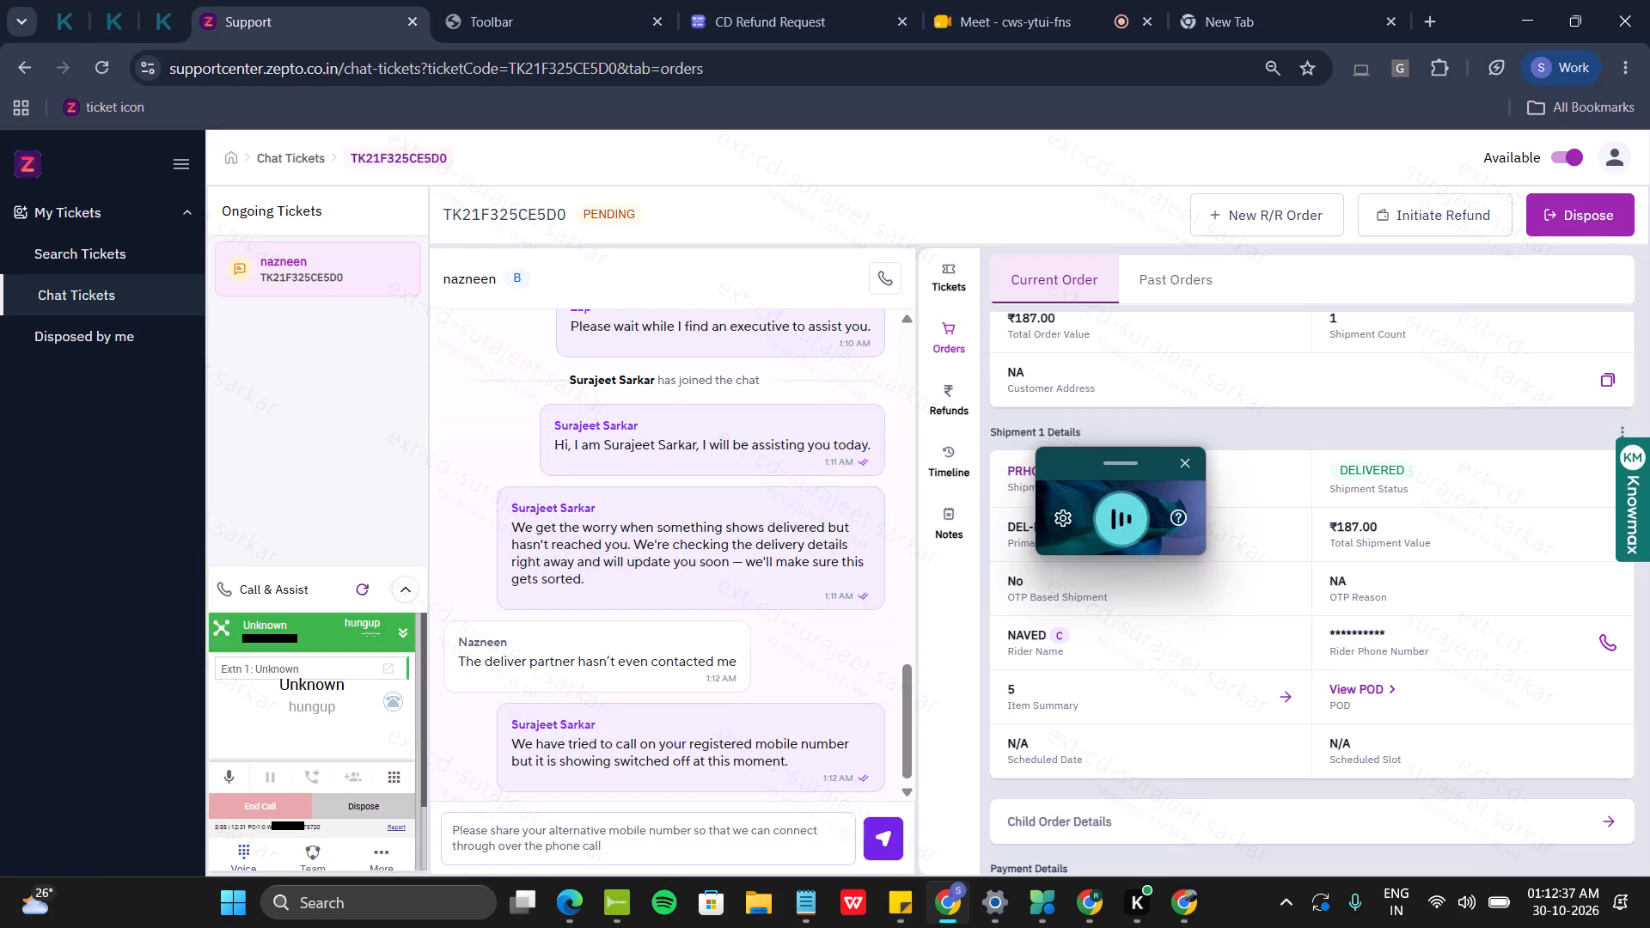
pyautogui.press('space')
pyautogui.press('Return')
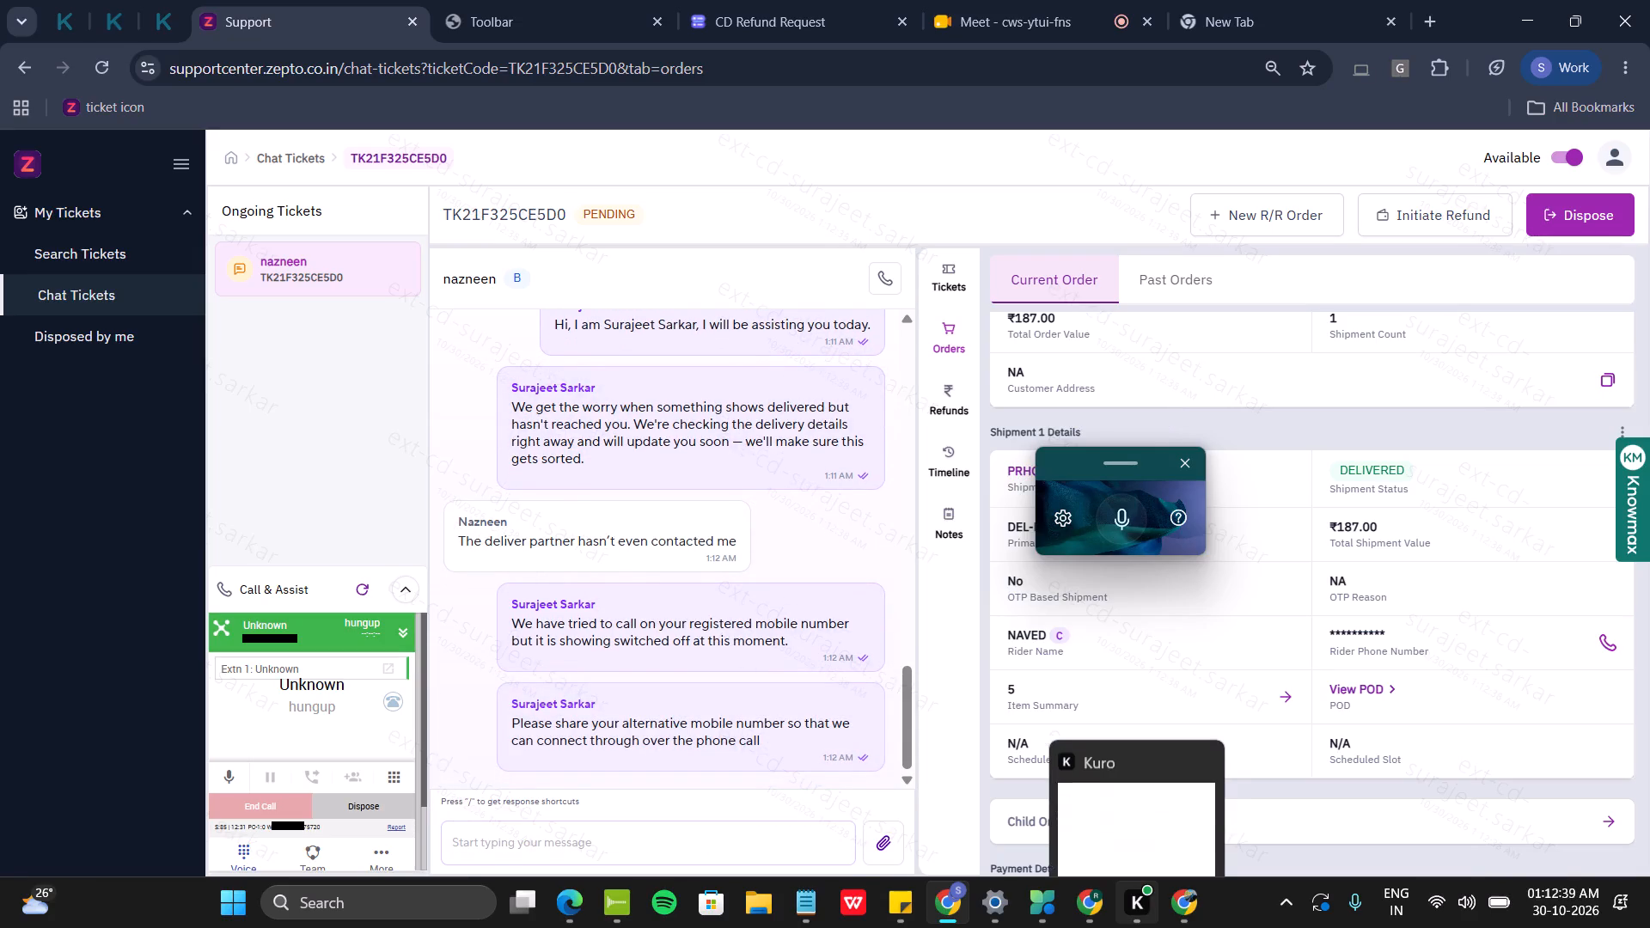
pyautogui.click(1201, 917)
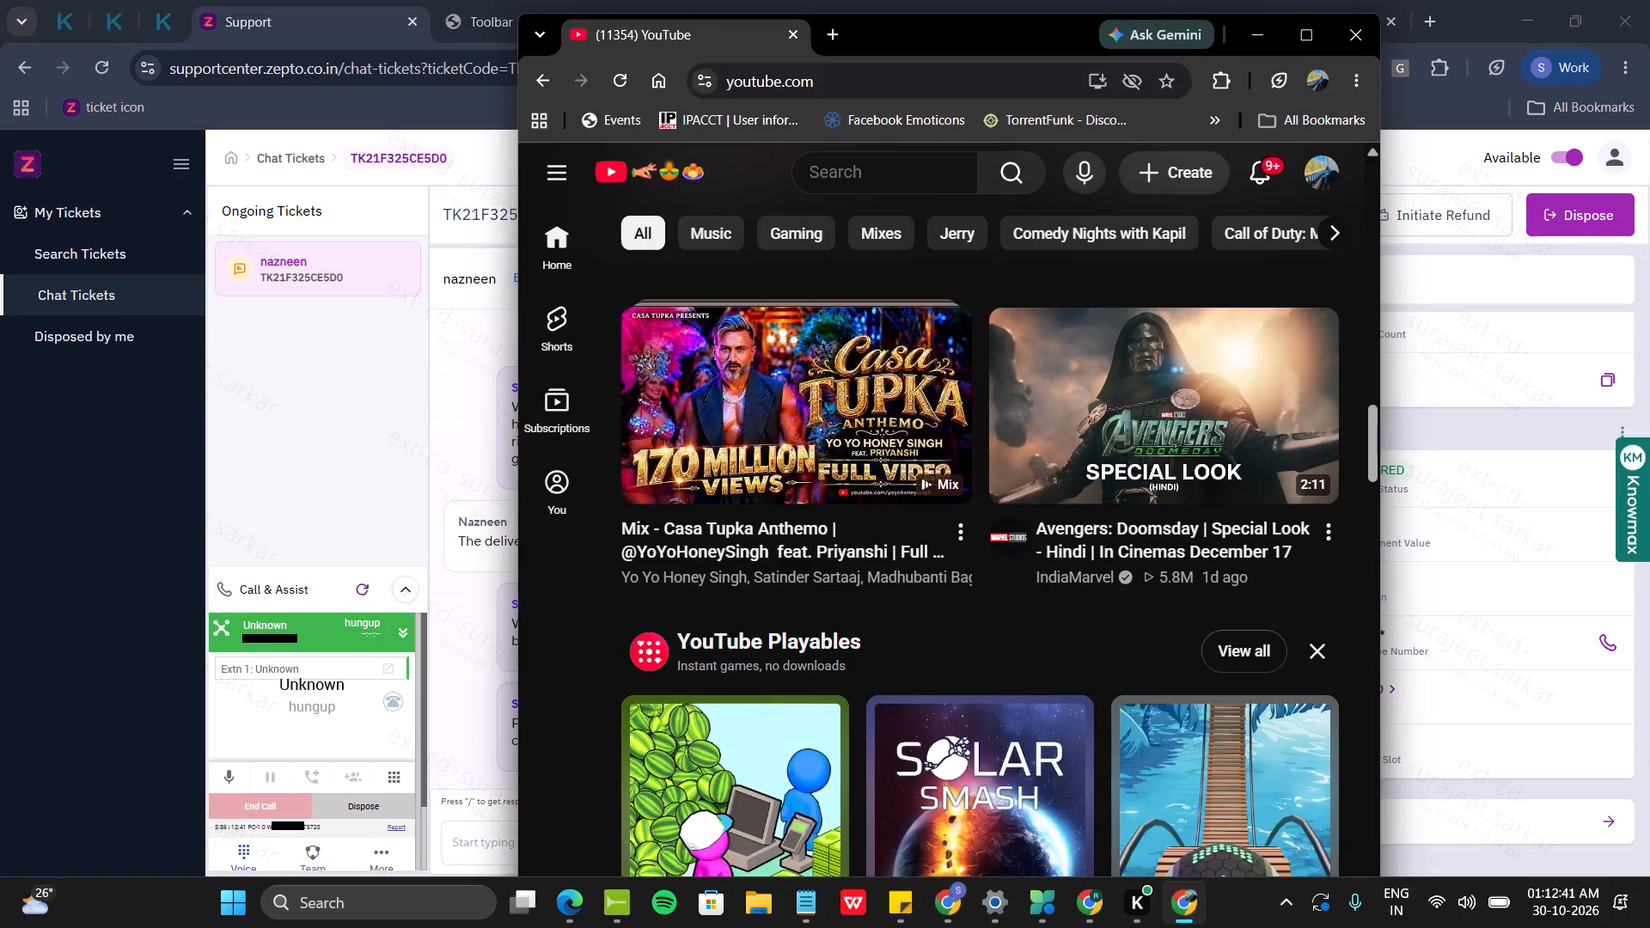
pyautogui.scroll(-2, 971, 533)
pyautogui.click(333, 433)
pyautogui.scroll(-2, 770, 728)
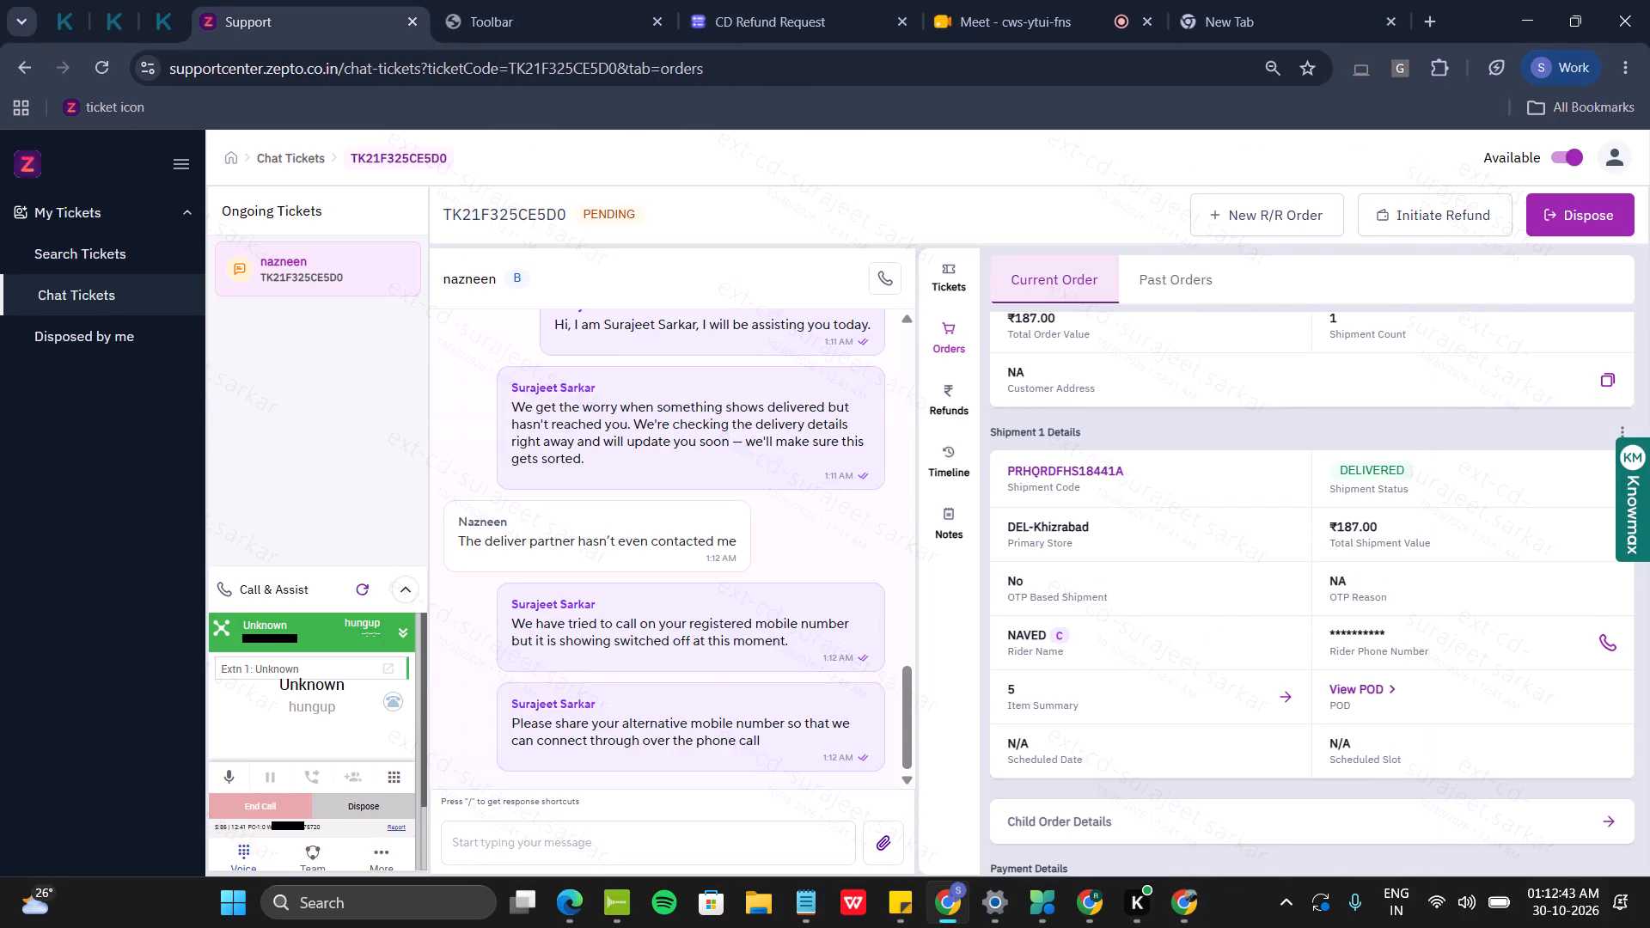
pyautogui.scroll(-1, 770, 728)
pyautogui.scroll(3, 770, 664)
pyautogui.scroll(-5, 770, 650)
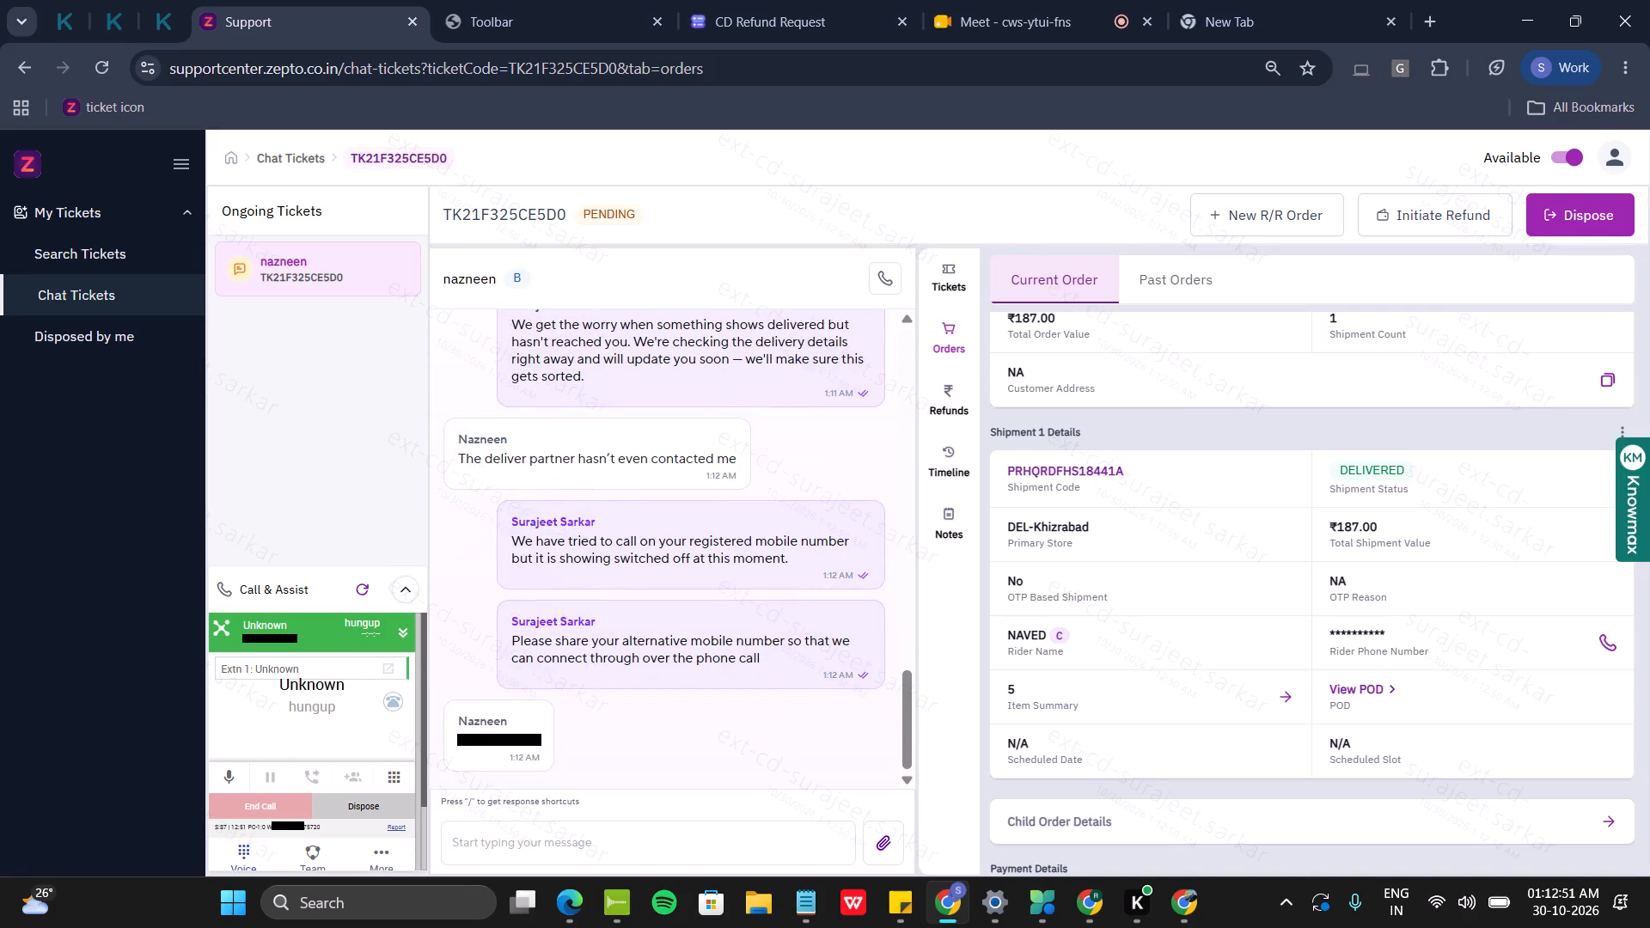
# Copy the alternative mobile number from the customer's latest chat message.
pyautogui.doubleClick(505, 744)
pyautogui.hotkey('ctrl', 'c')
# Dispose the ended customer call with disposition Test and a sub-disposition.
pyautogui.click(364, 809)
pyautogui.click(298, 685)
pyautogui.click(303, 705)
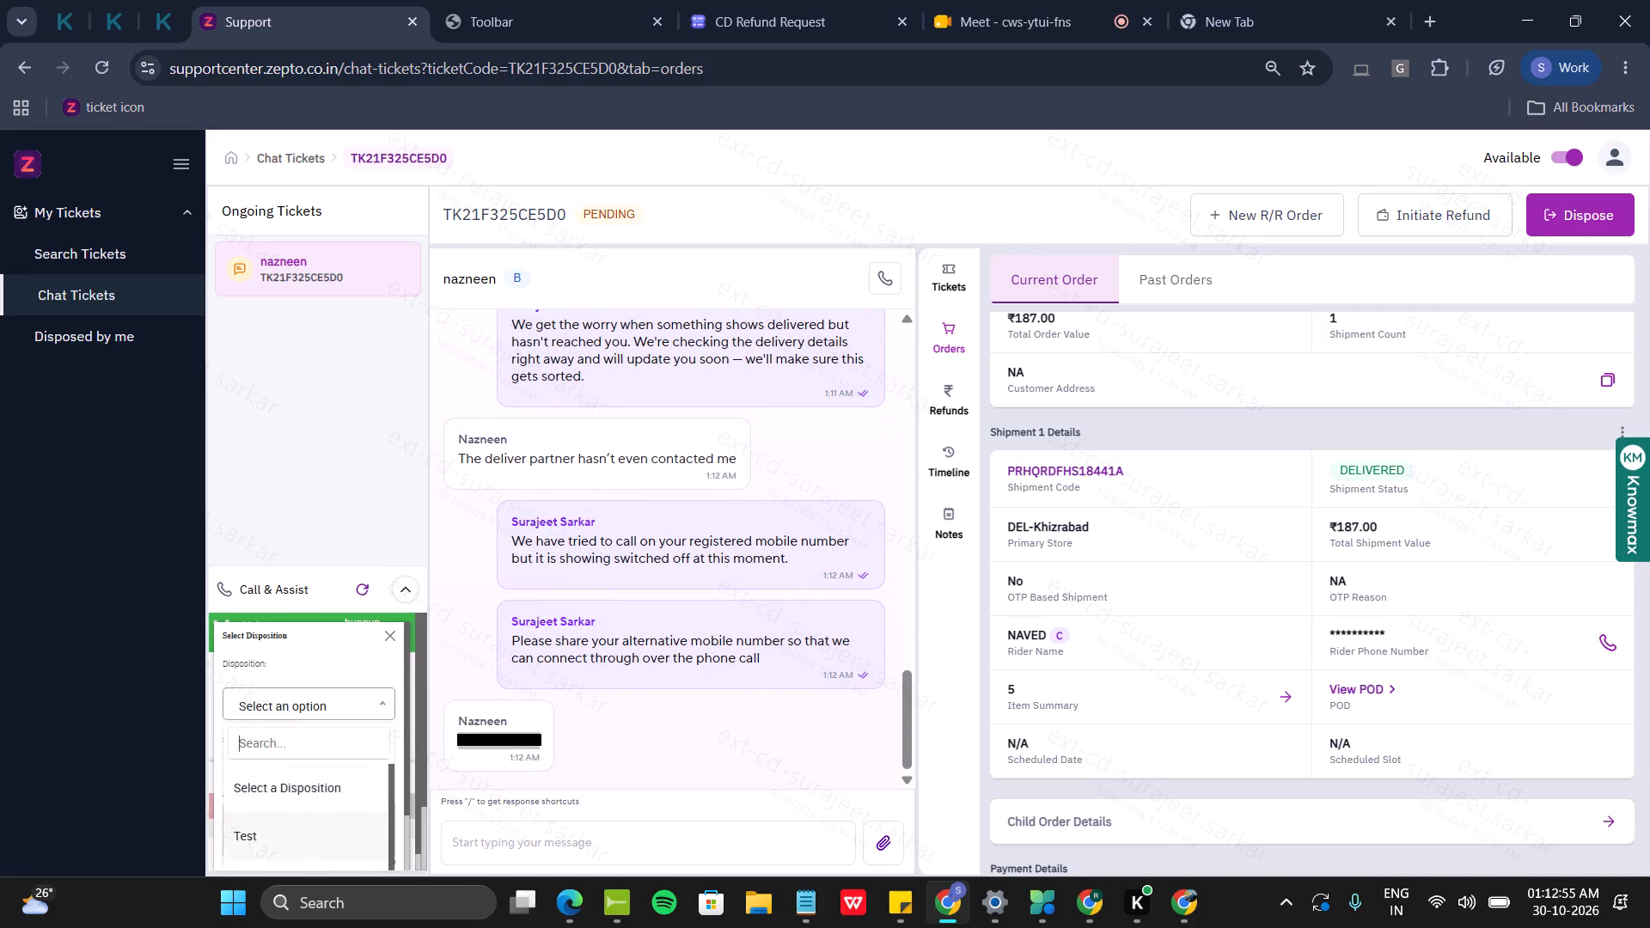
pyautogui.click(283, 833)
pyautogui.scroll(-3, 283, 833)
pyautogui.click(291, 686)
pyautogui.click(303, 808)
pyautogui.click(308, 814)
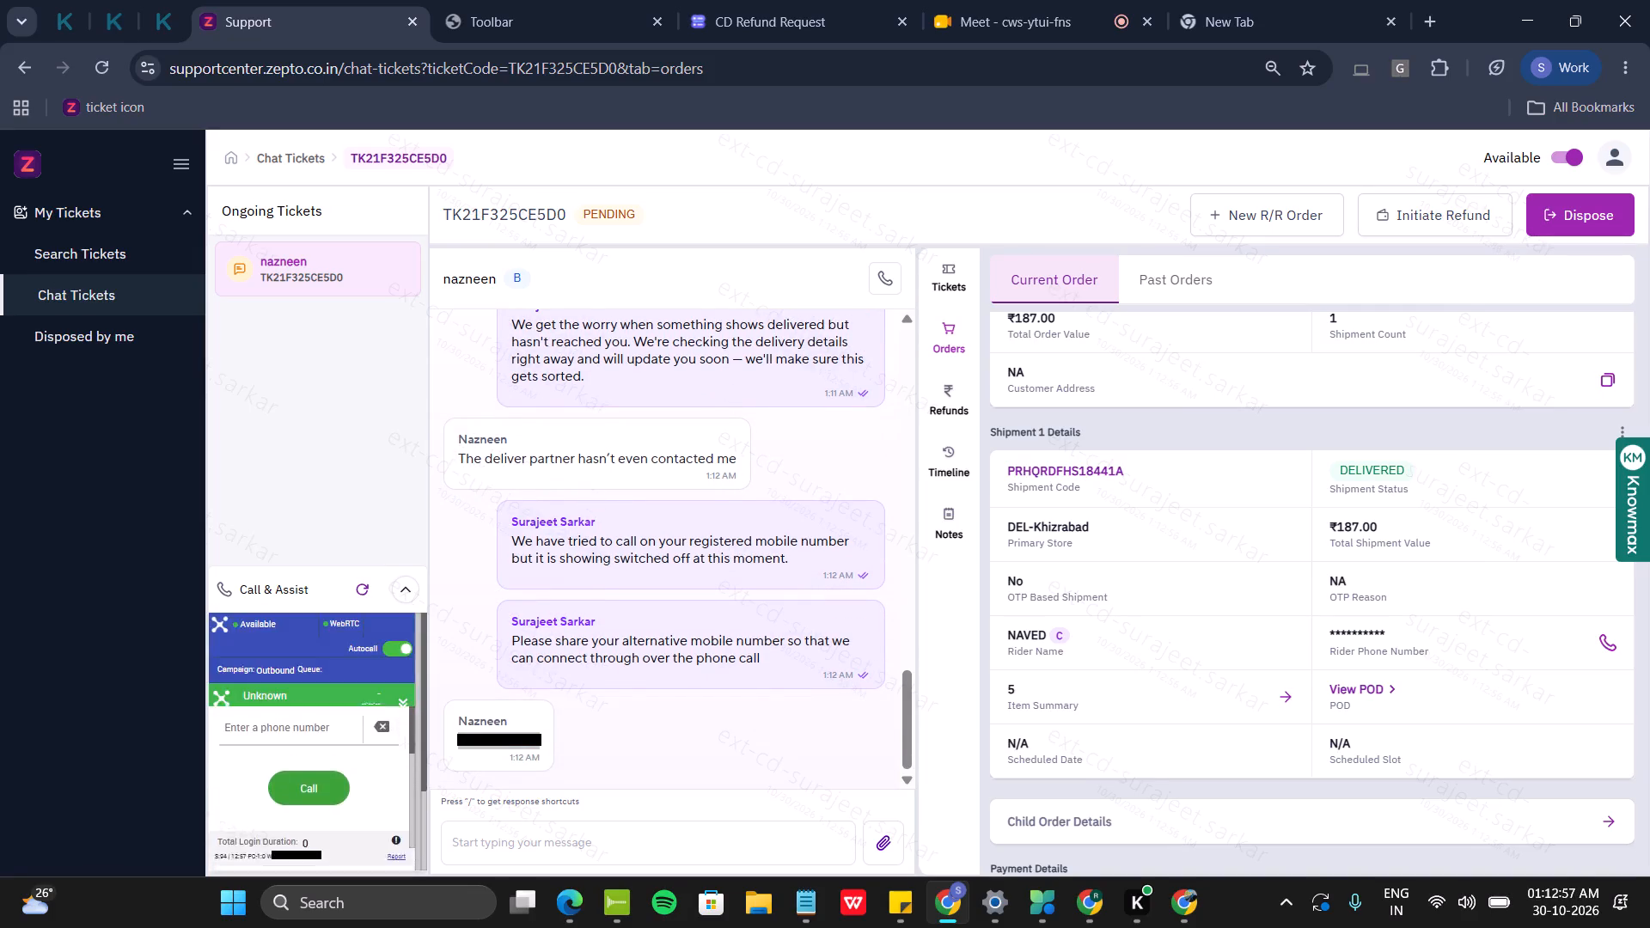
# Call the customer on the copied alternative mobile number from the call dialer.
pyautogui.click(296, 705)
pyautogui.hotkey('ctrl', 'v')
pyautogui.click(326, 778)
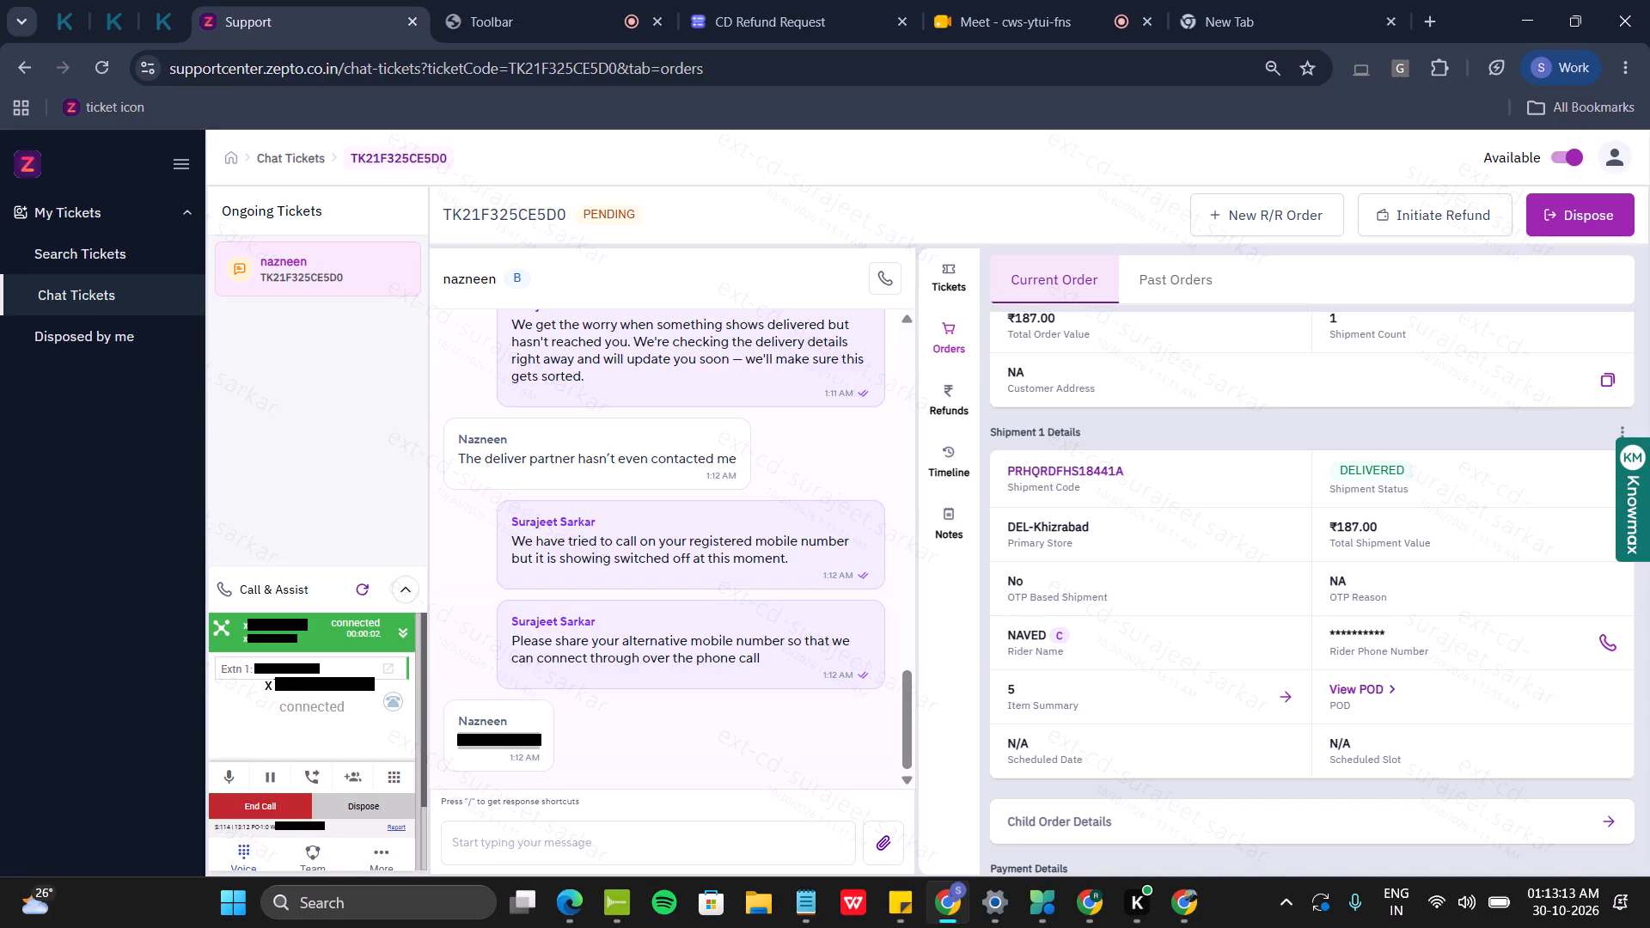
# Add the shipment's rider to the current customer call as a conference.
pyautogui.click(1604, 646)
pyautogui.click(923, 575)
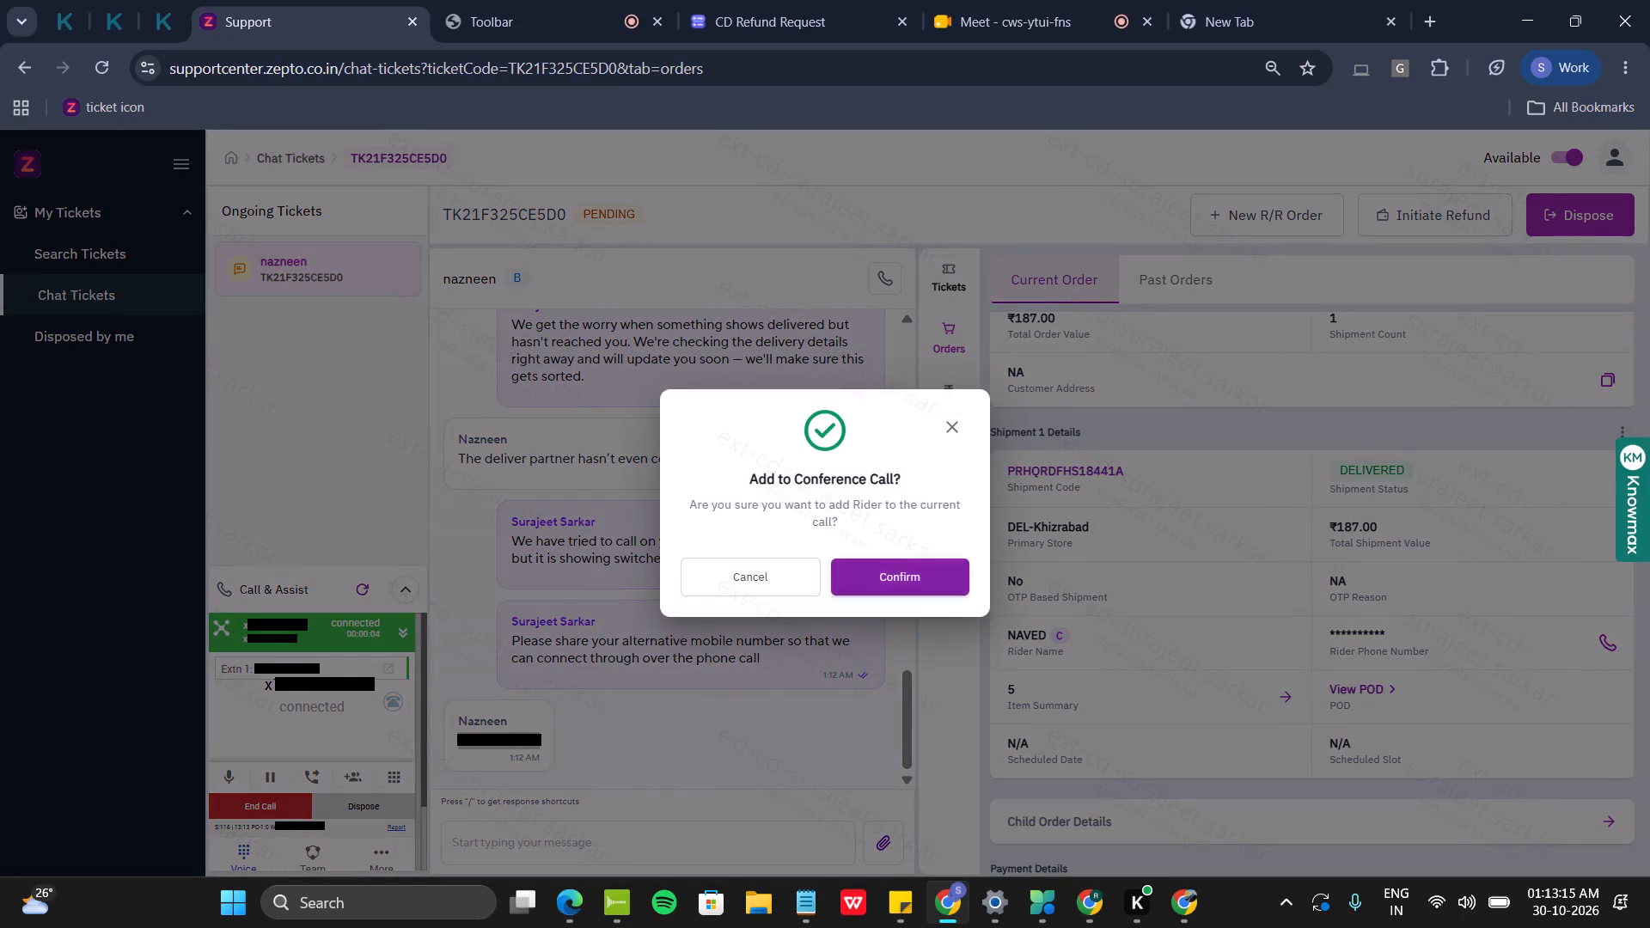
# Send the message "on call" in the customer's chat.
pyautogui.click(581, 839)
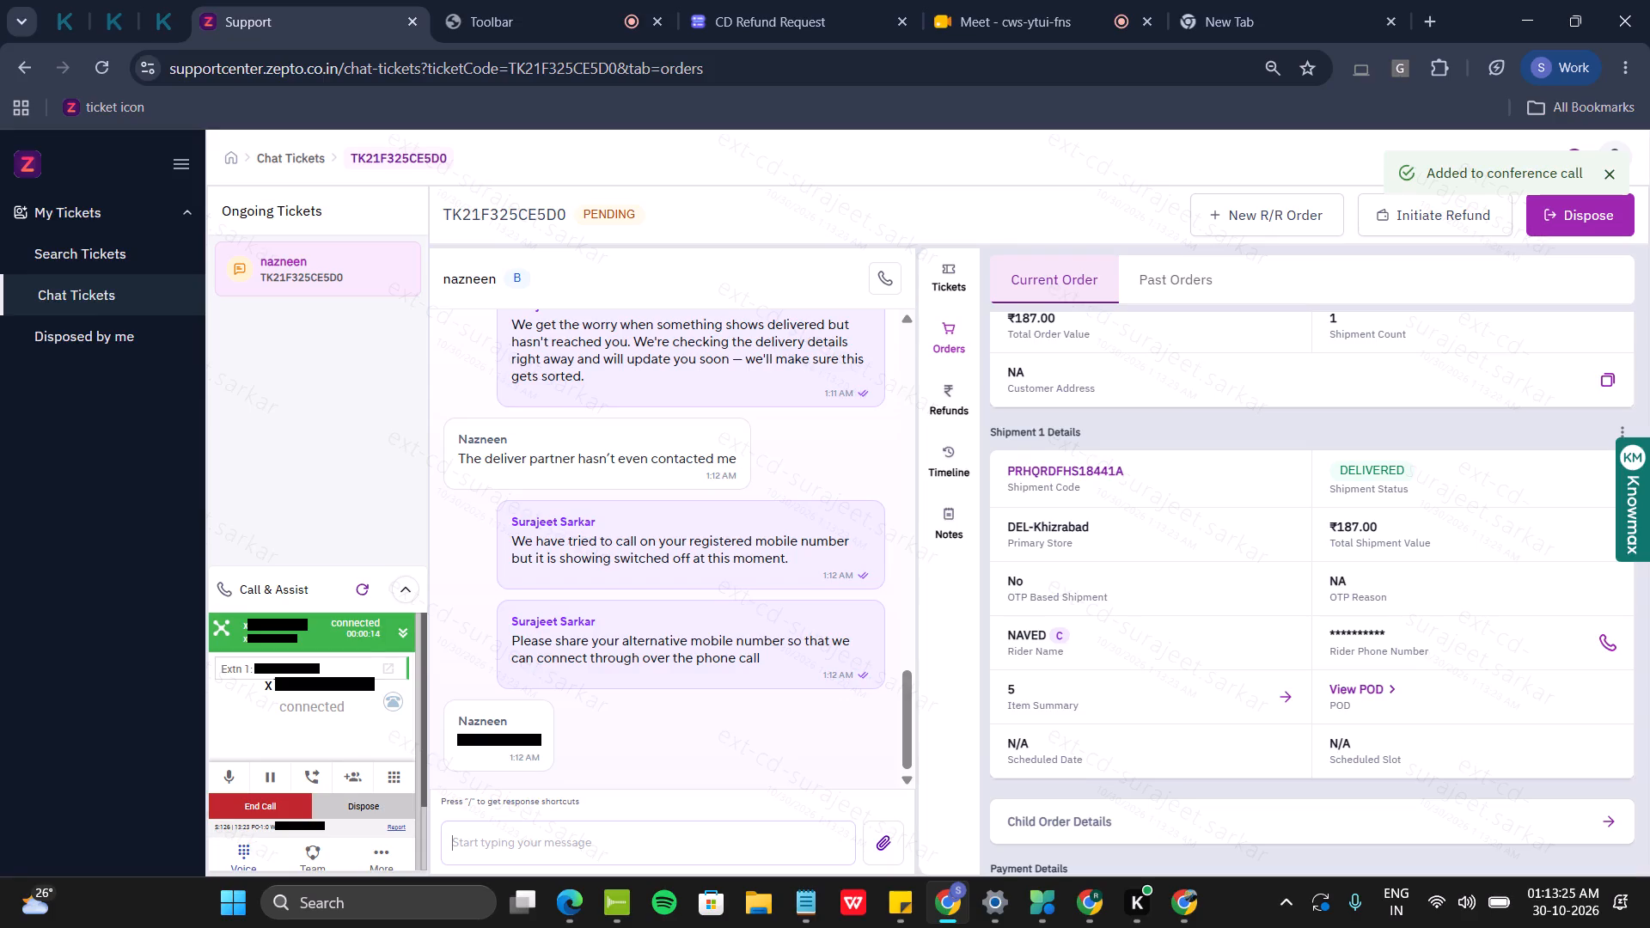
pyautogui.click(581, 839)
pyautogui.click(581, 839)
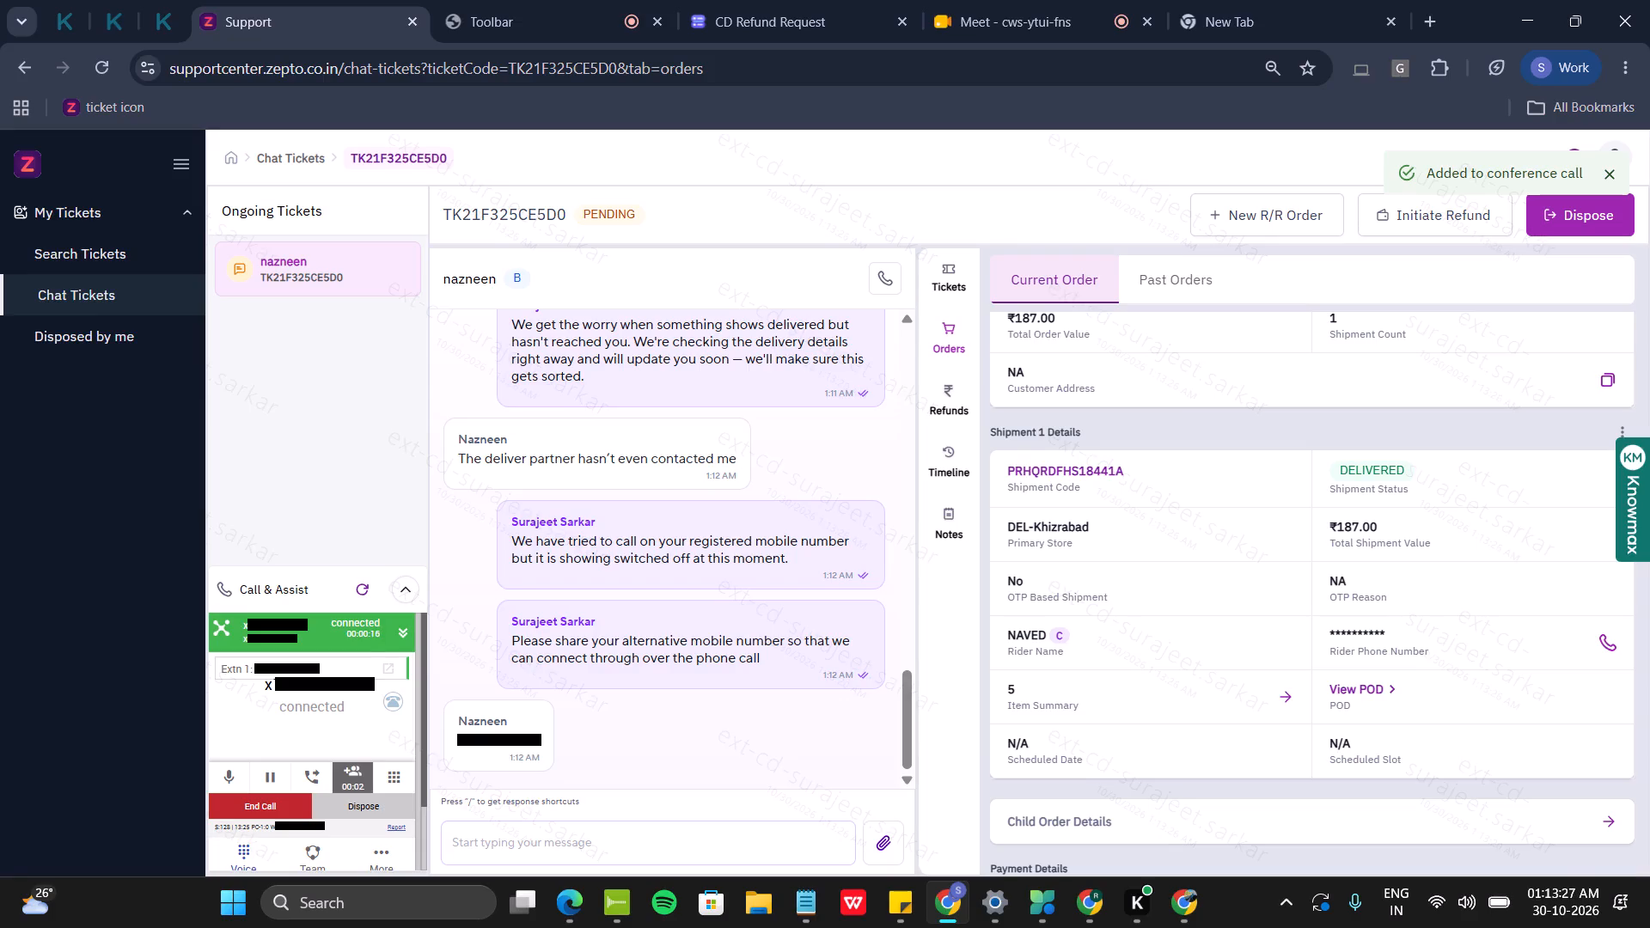
pyautogui.write('on call')
pyautogui.press('space')
pyautogui.press('Return')
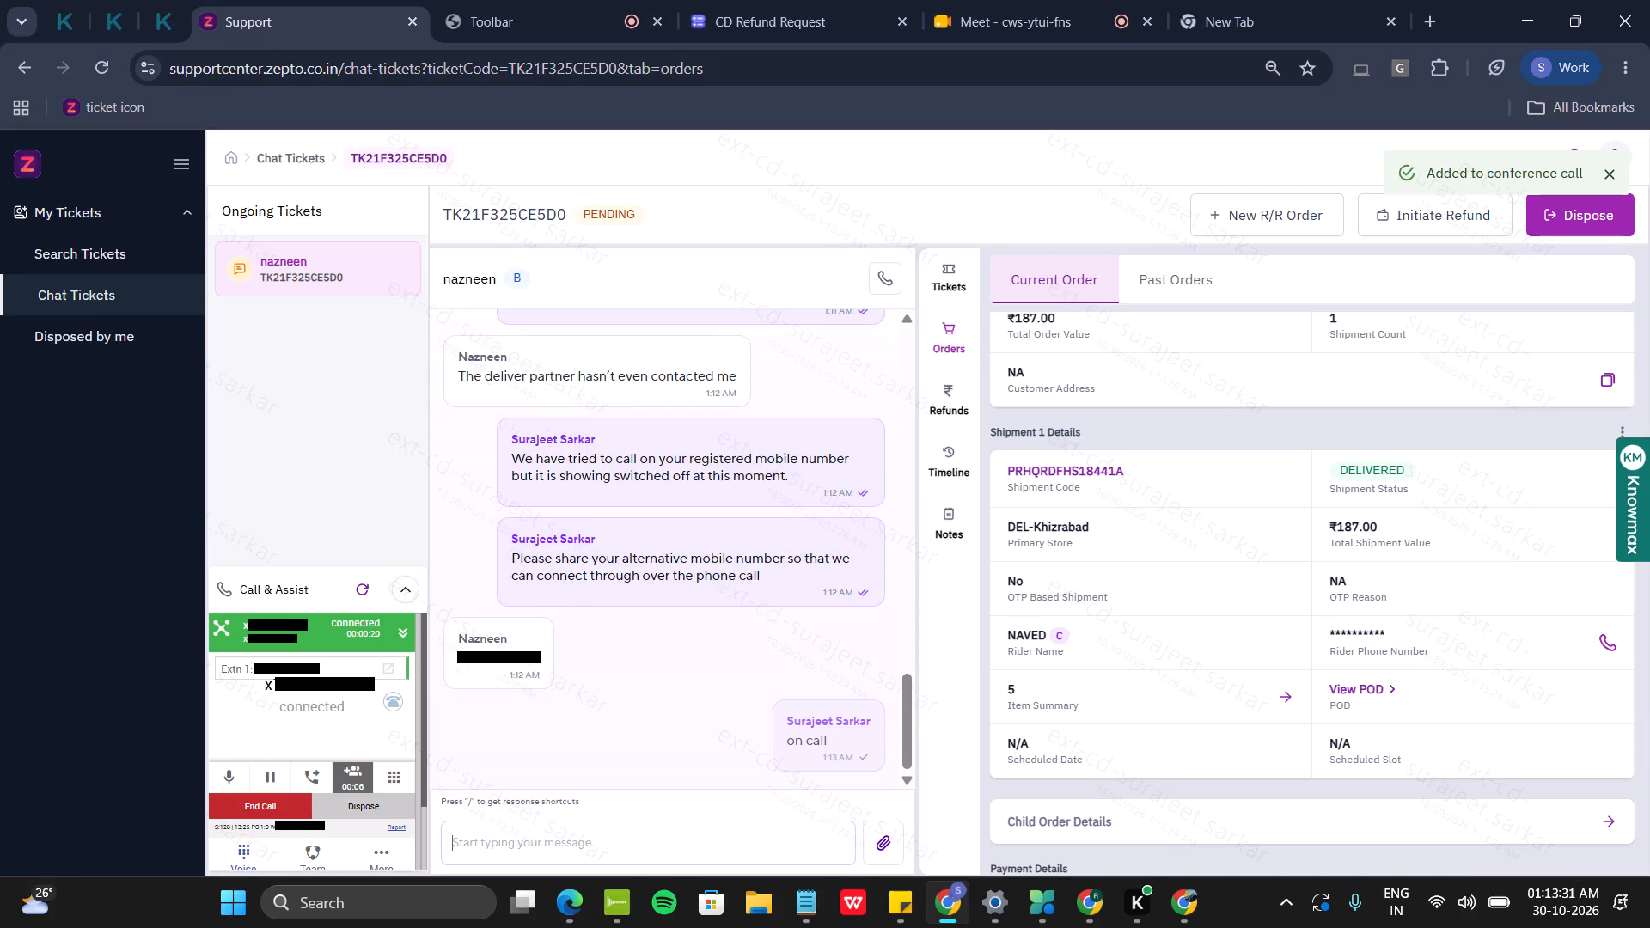
# Mute the microphone on the ongoing conference call.
pyautogui.click(234, 775)
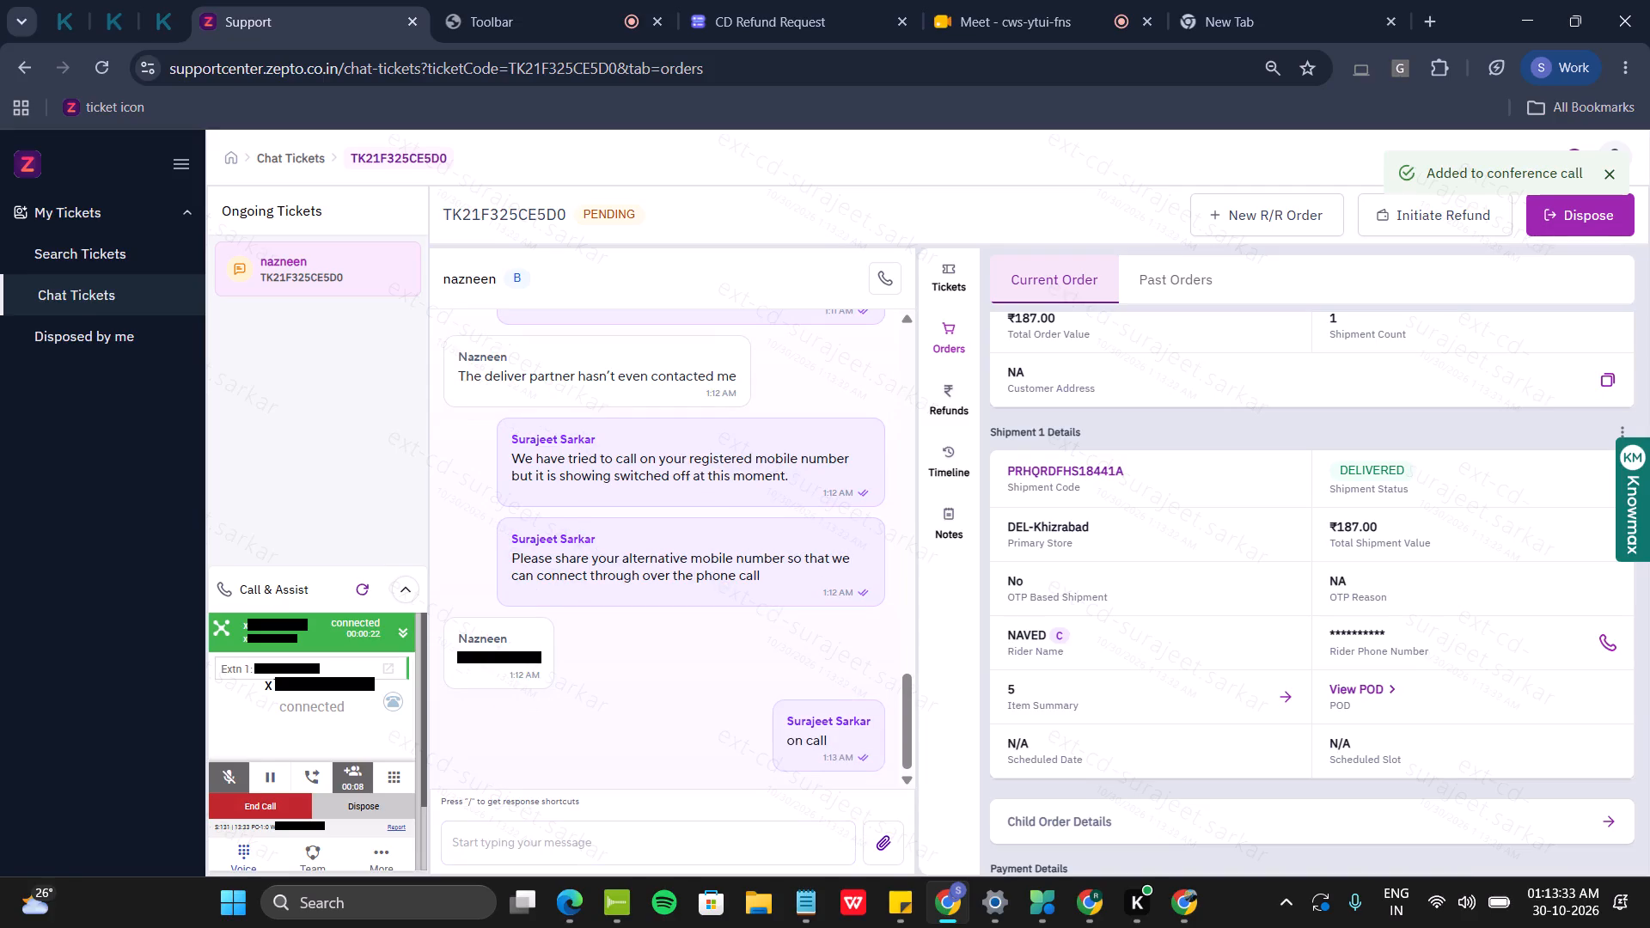
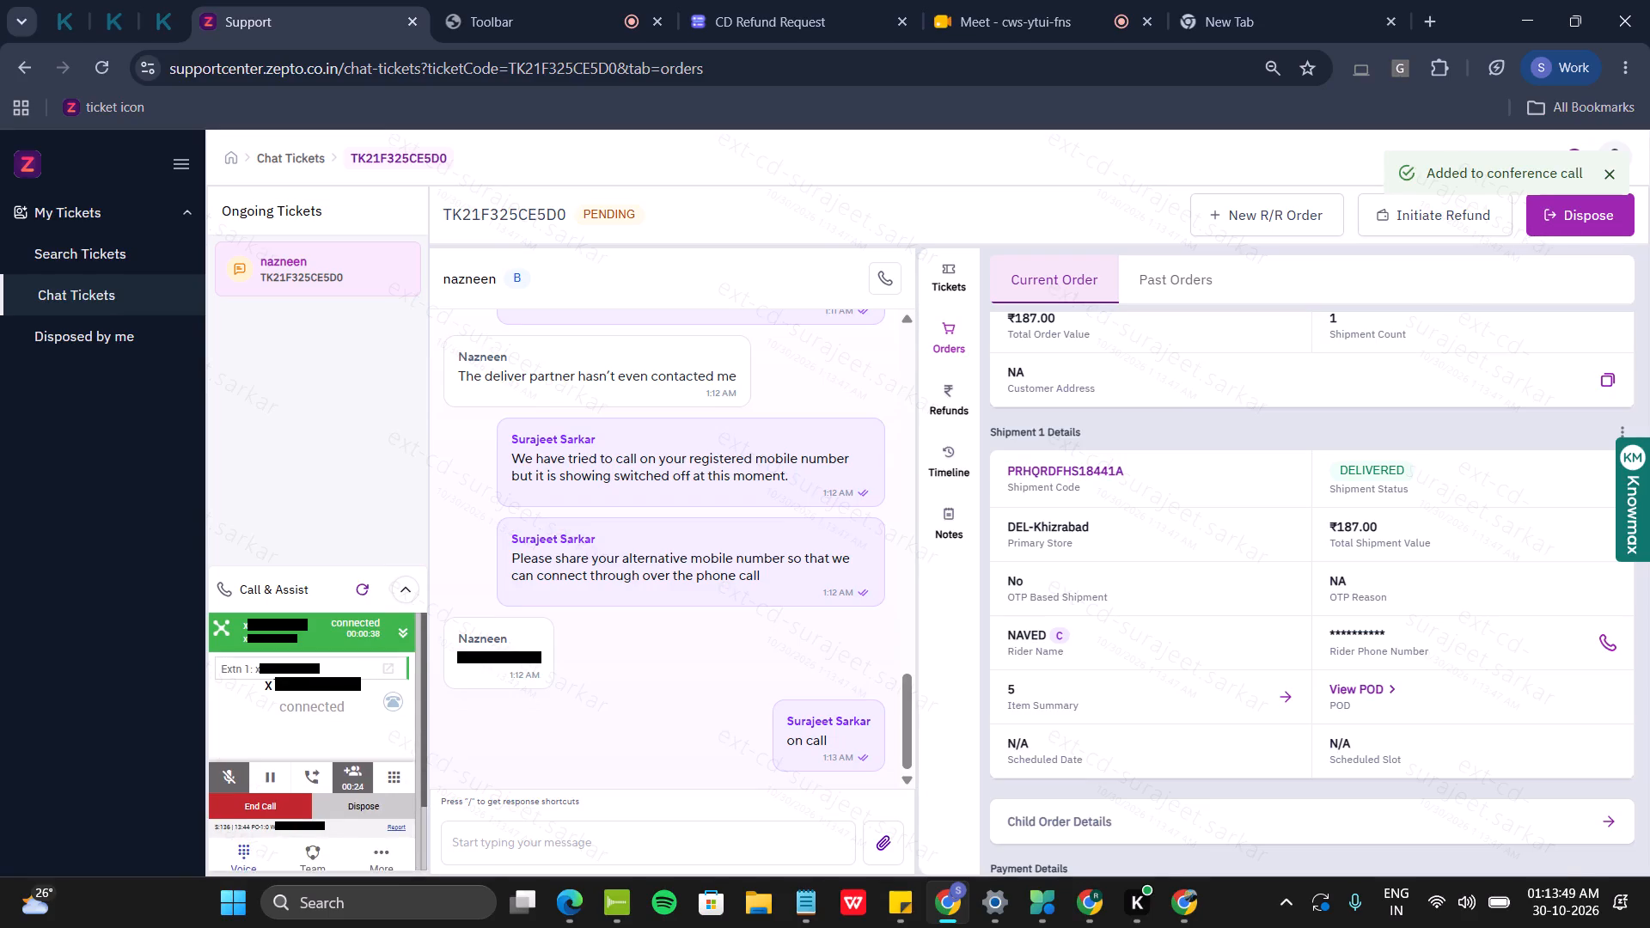
# Unmute the microphone on the conference call with the customer and rider.
pyautogui.click(235, 769)
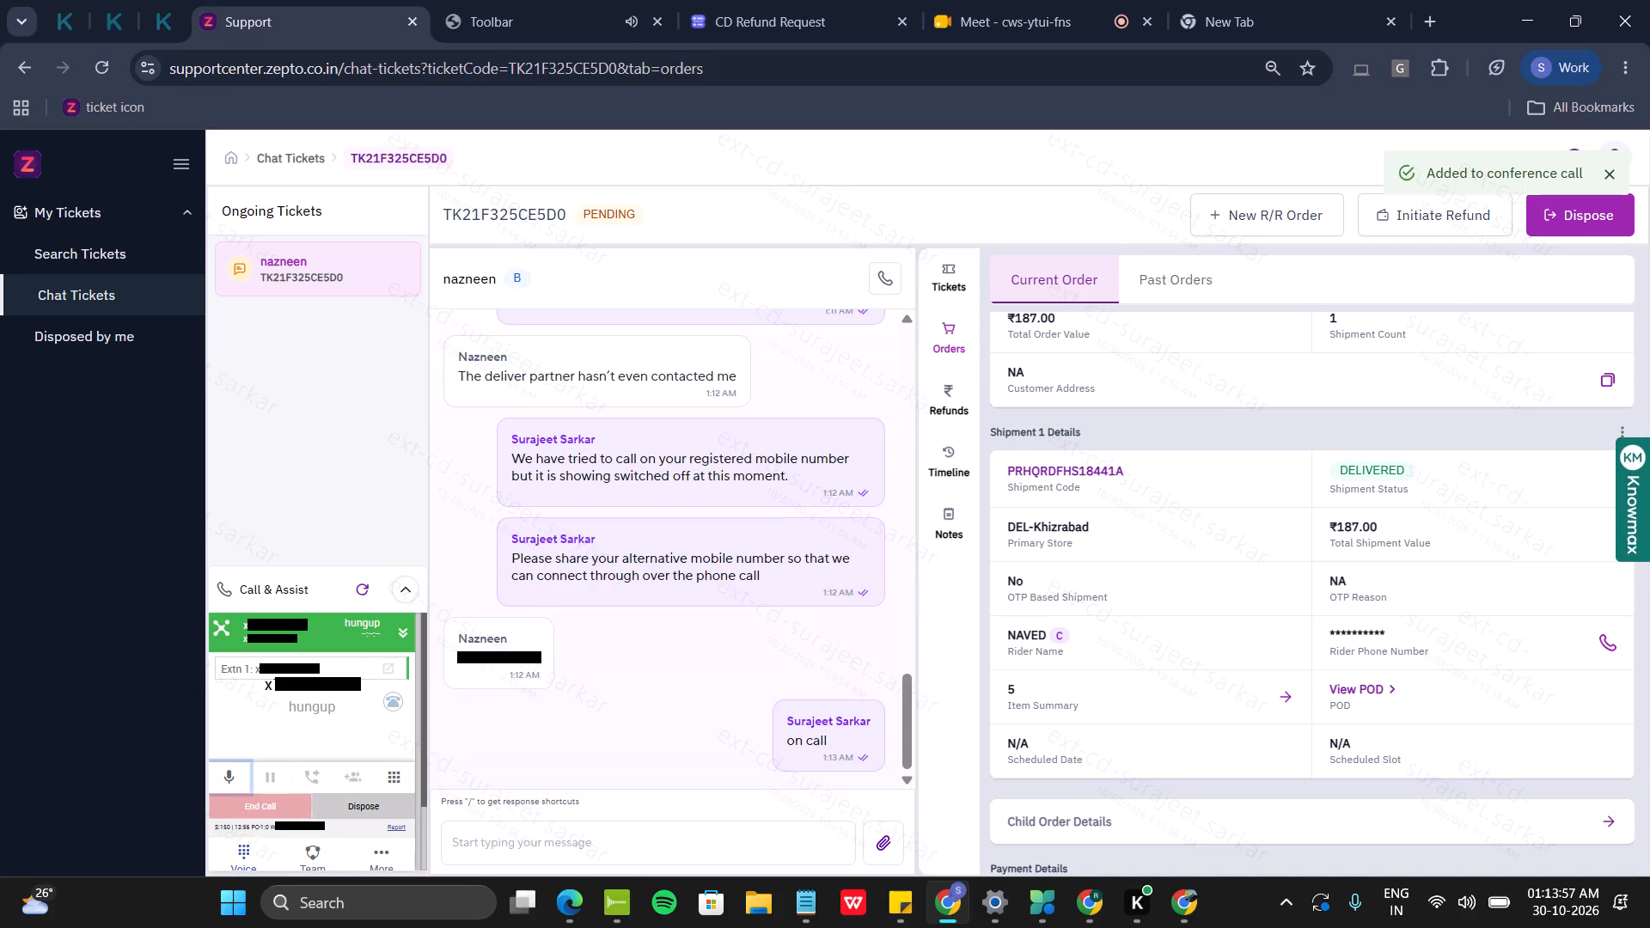
pyautogui.click(505, 842)
pyautogui.doubleClick(515, 217)
pyautogui.hotkey('ctrl', 'c')
pyautogui.click(163, 0)
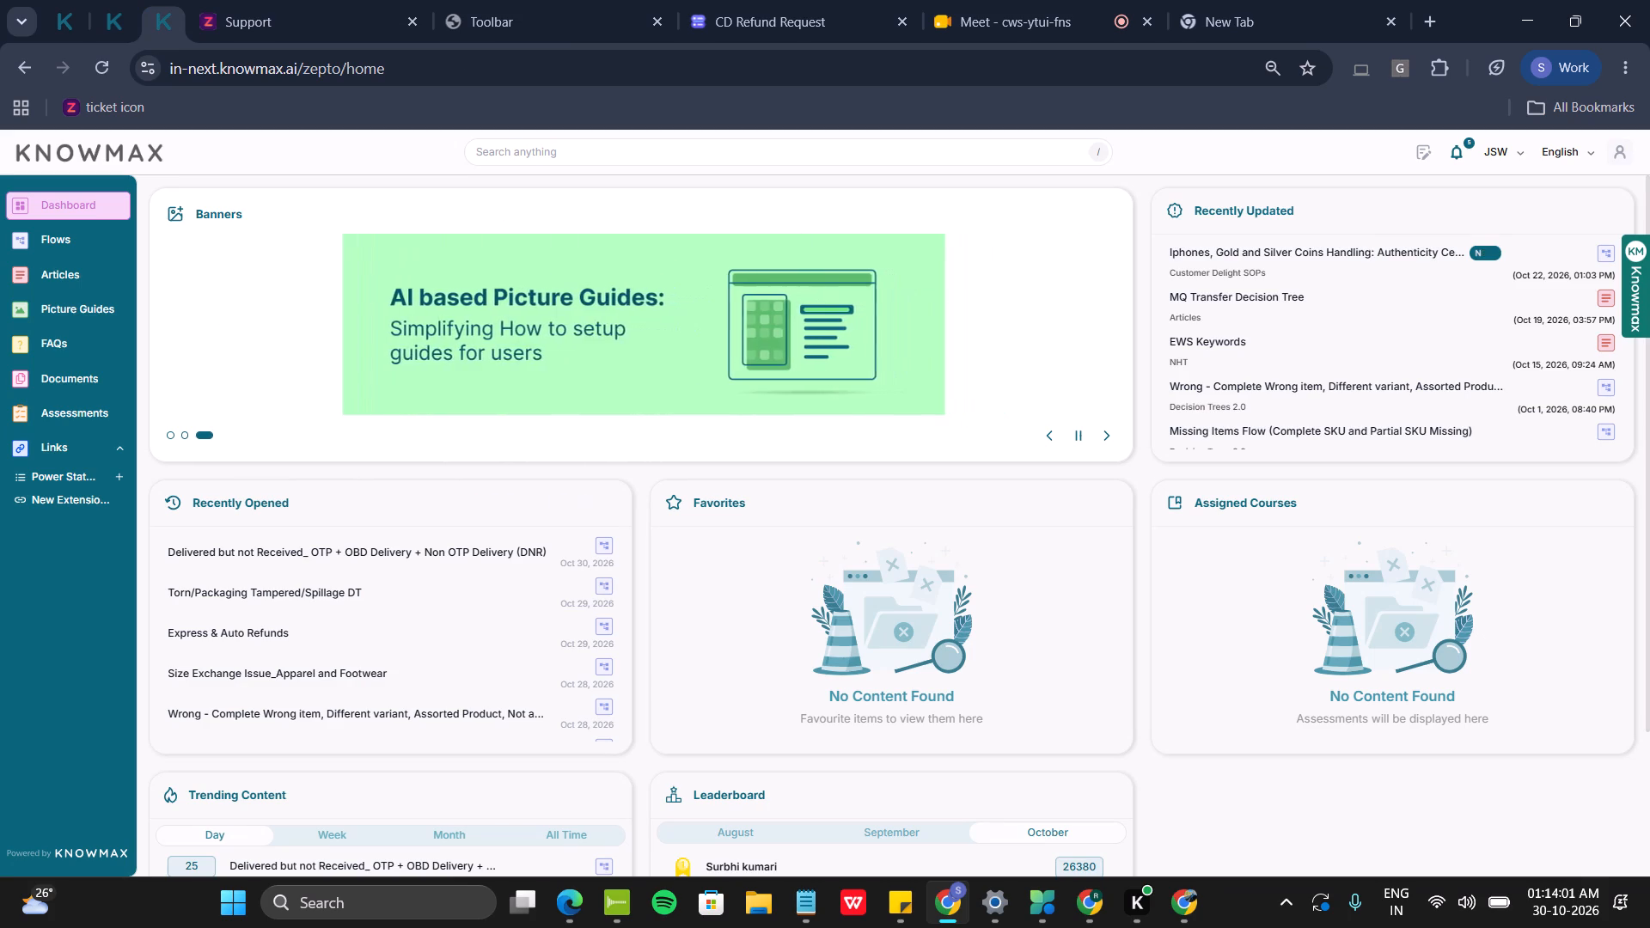
pyautogui.click(388, 555)
pyautogui.hotkey('ctrl', 'v')
pyautogui.click(720, 539)
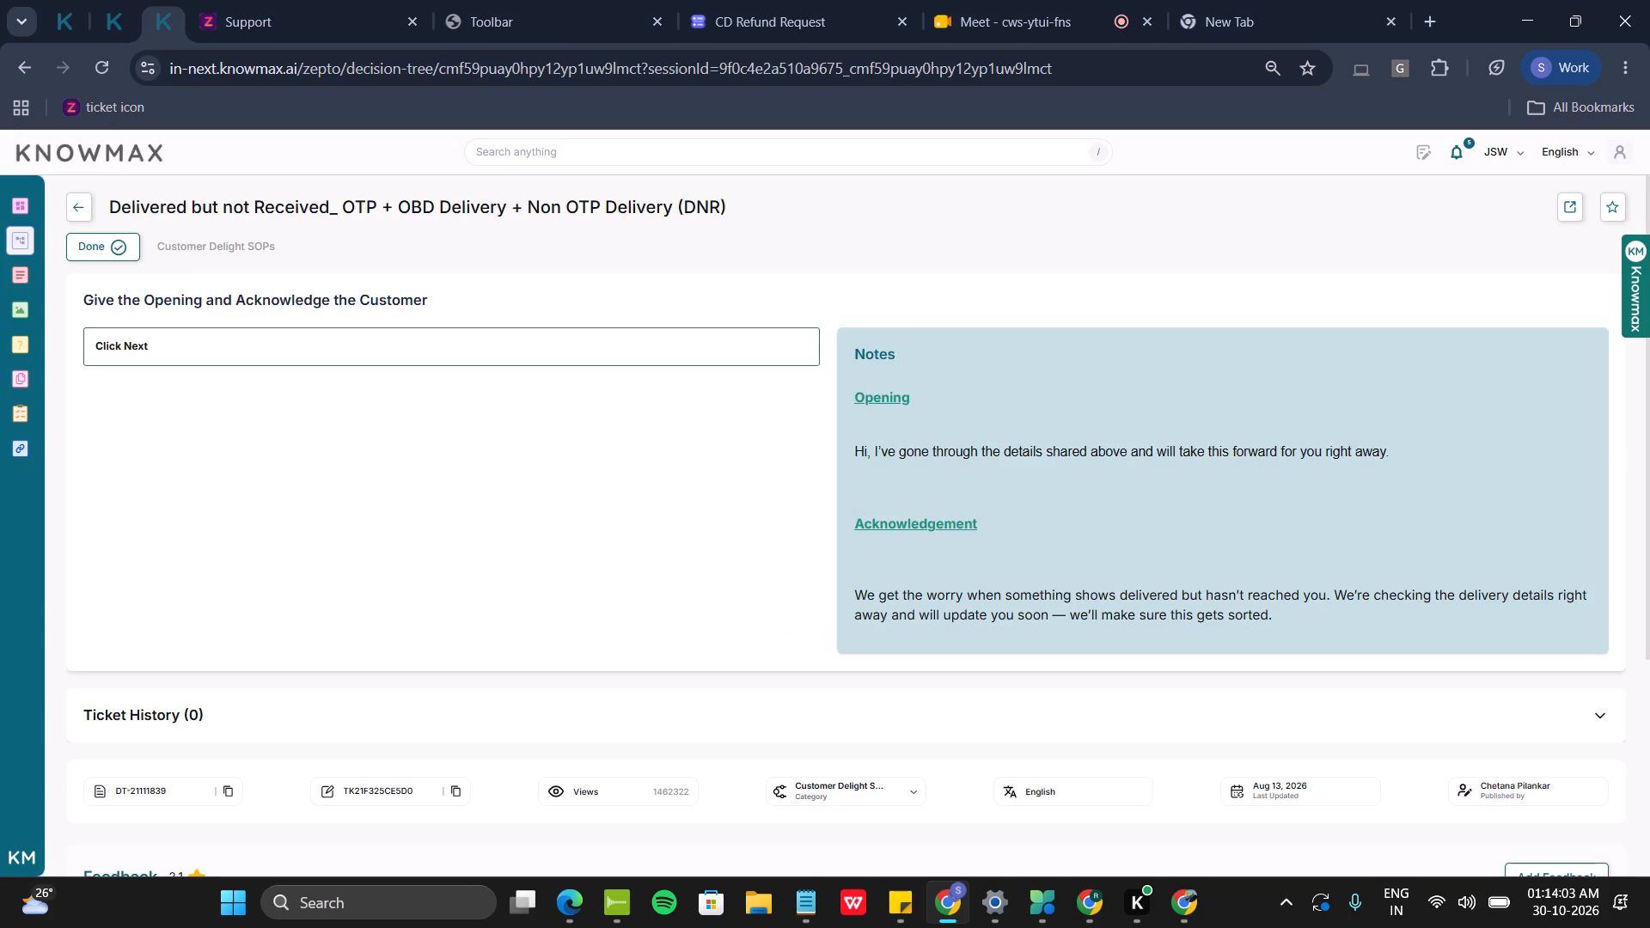
# Work through the DNR flow's questions, choosing within 24 hours, Rider Contactable and Delivered to Wrong Address.
pyautogui.click(239, 339)
pyautogui.click(237, 339)
pyautogui.click(229, 393)
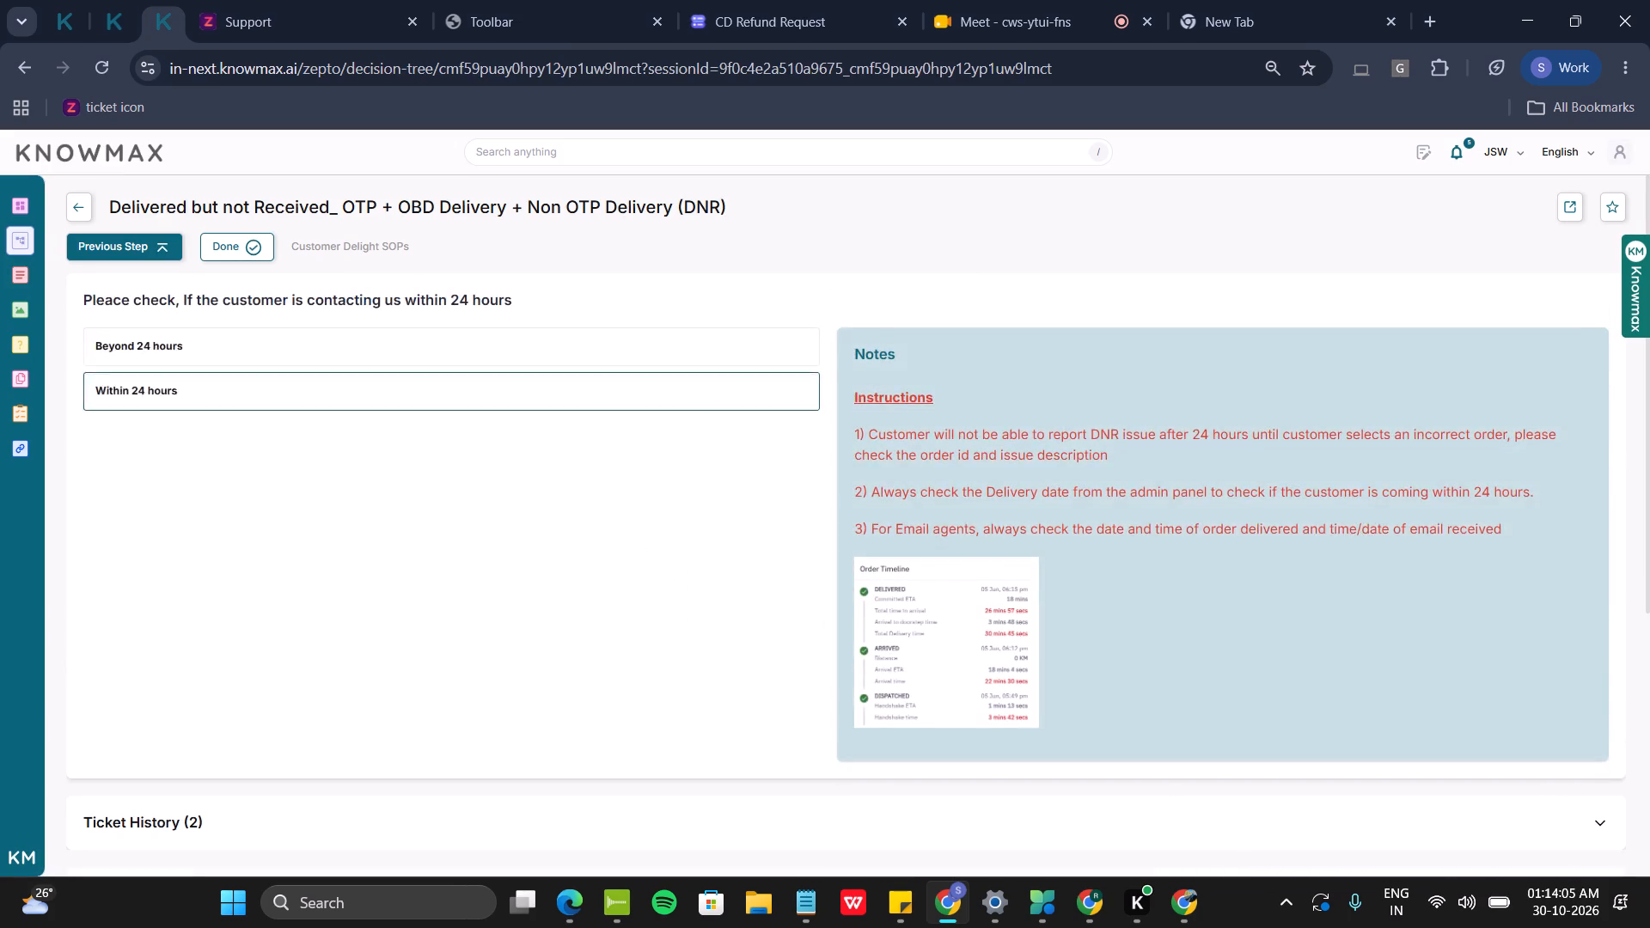
pyautogui.click(217, 354)
pyautogui.click(219, 403)
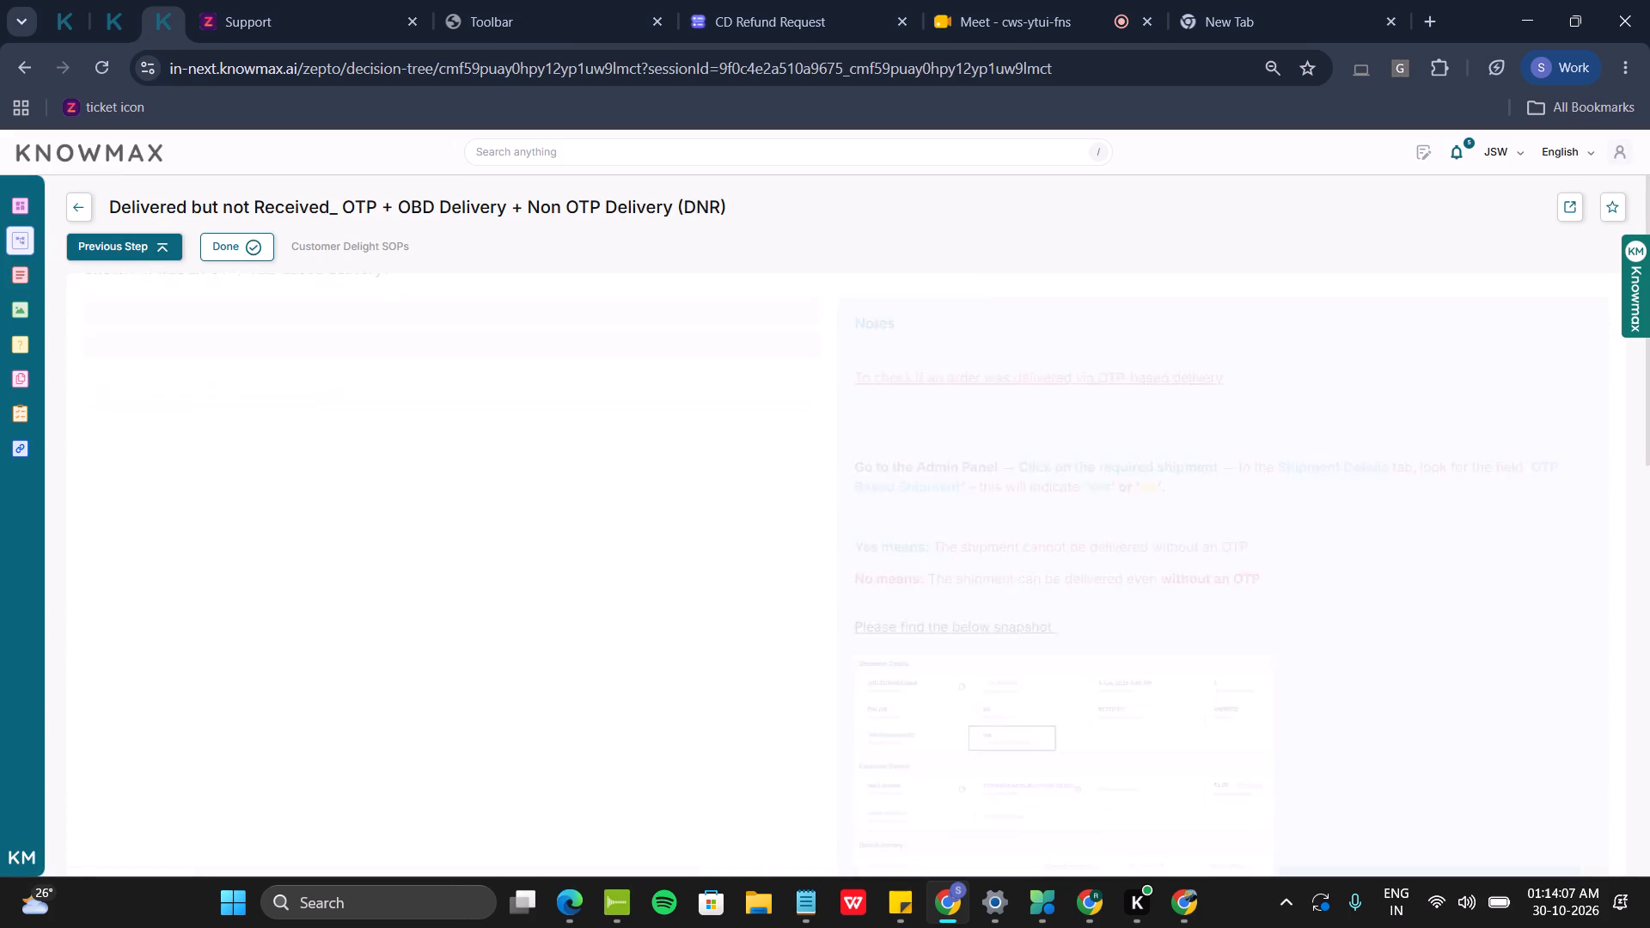
pyautogui.click(219, 403)
pyautogui.click(211, 348)
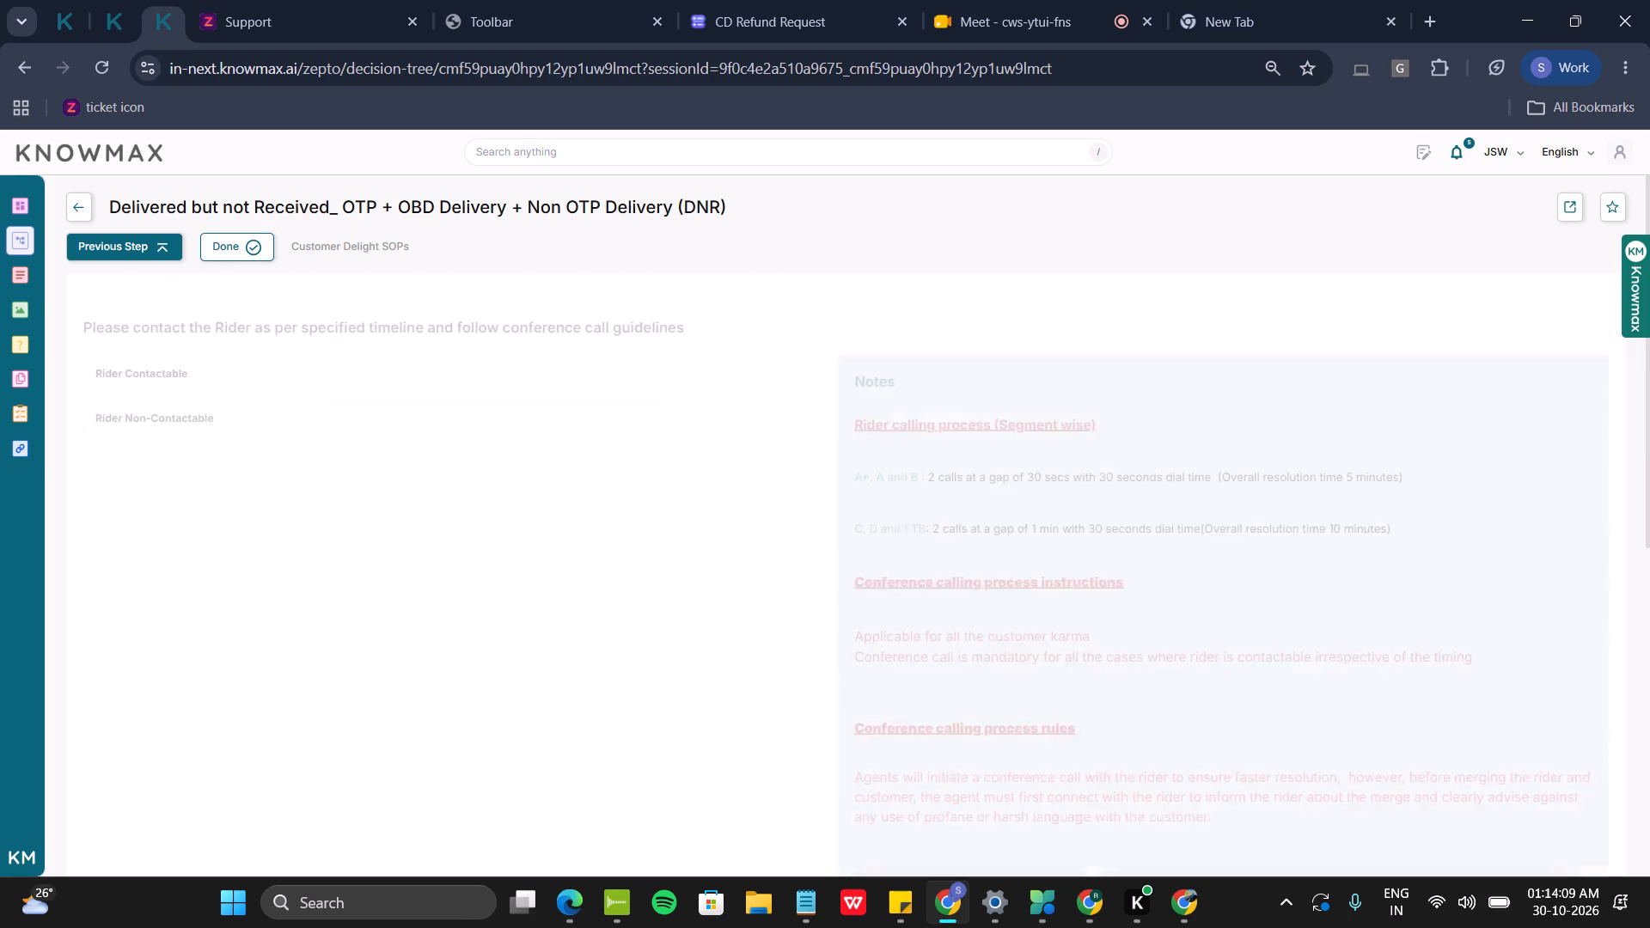
pyautogui.click(213, 341)
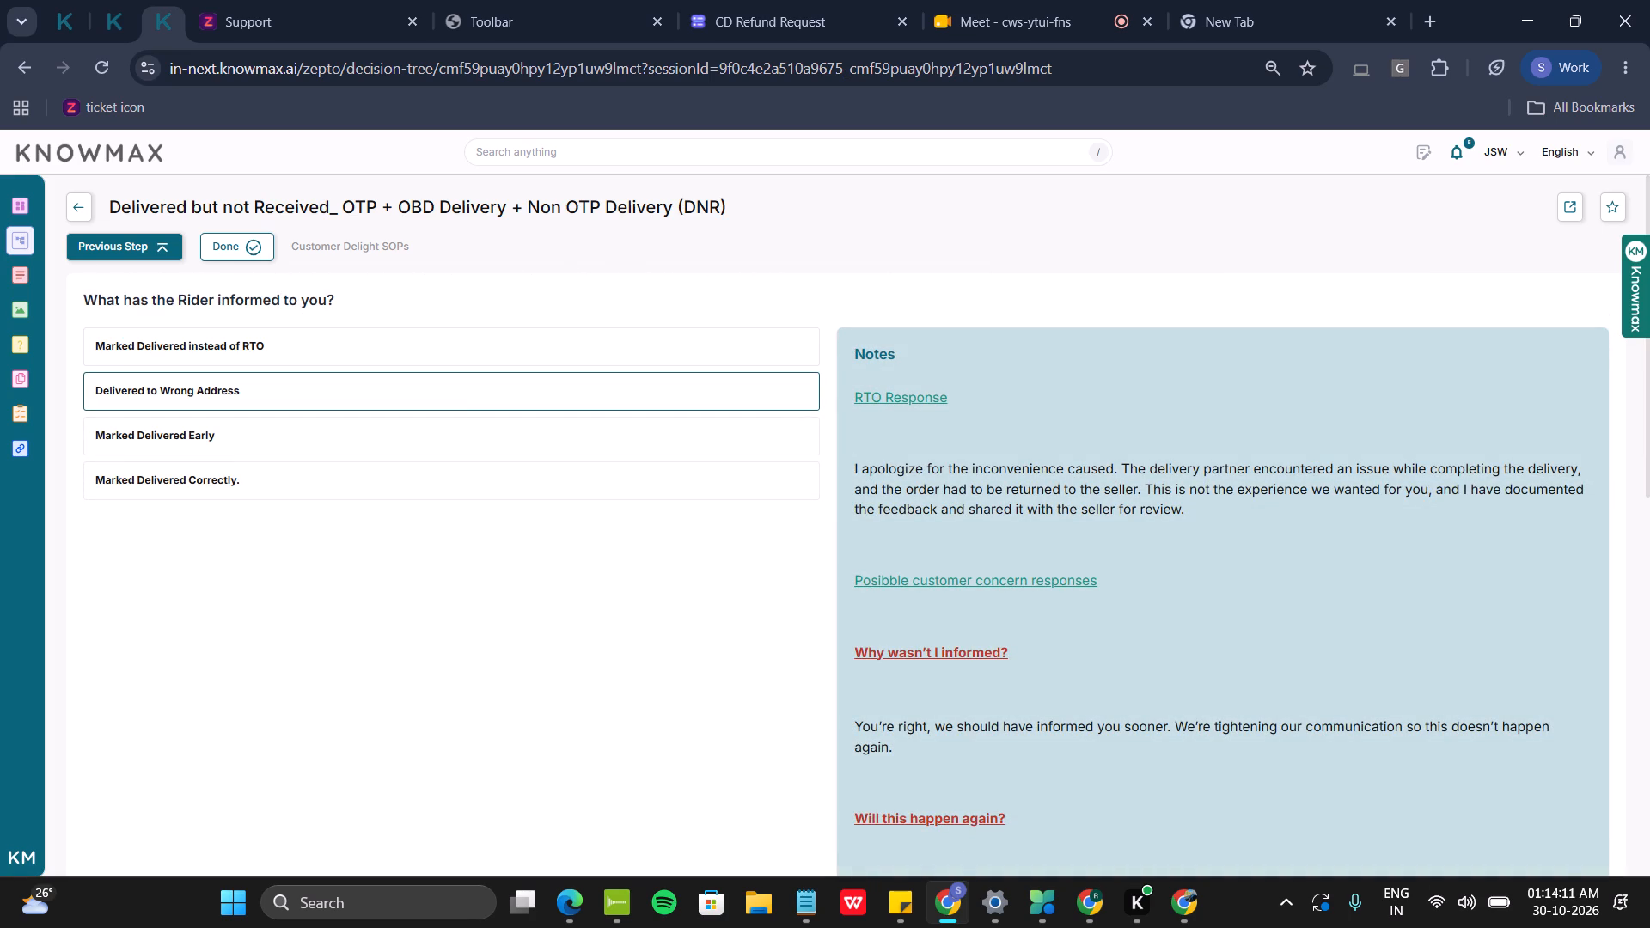
pyautogui.click(278, 388)
# Copy the flow's Response 1, about the delivery partner being on the way, and send it in the customer's support chat.
pyautogui.tripleClick(942, 583)
pyautogui.hotkey('ctrl', 'c')
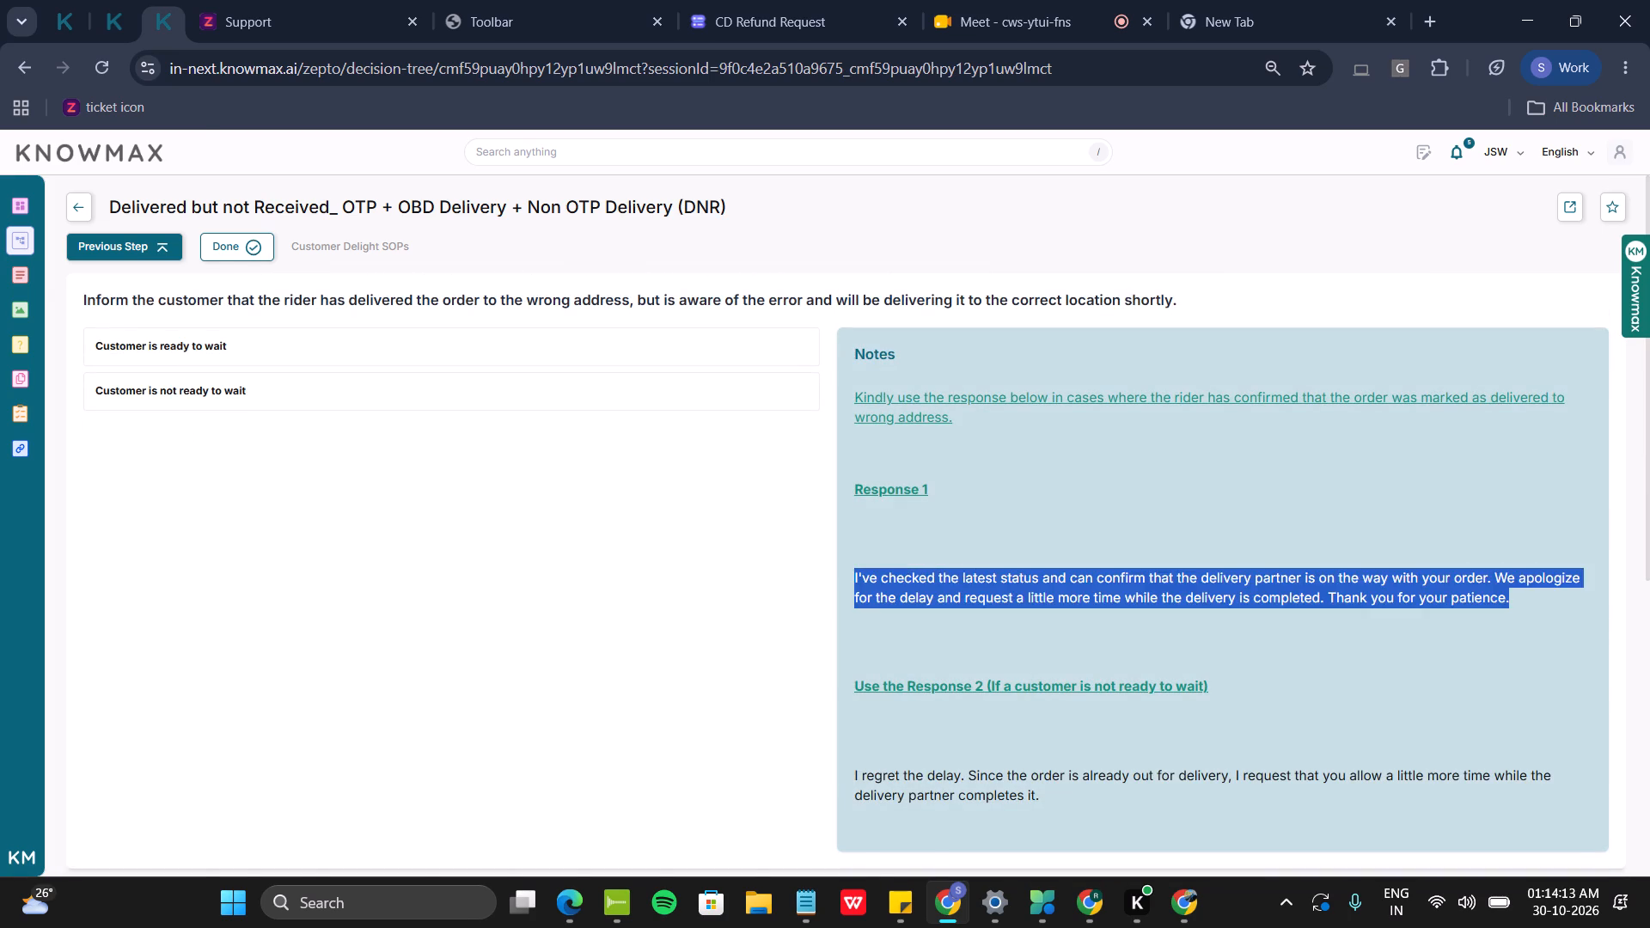
pyautogui.click(190, 0)
pyautogui.keyDown('ctrl'); pyautogui.click(568, 842); pyautogui.keyUp('ctrl')
pyautogui.hotkey('ctrl', 'v')
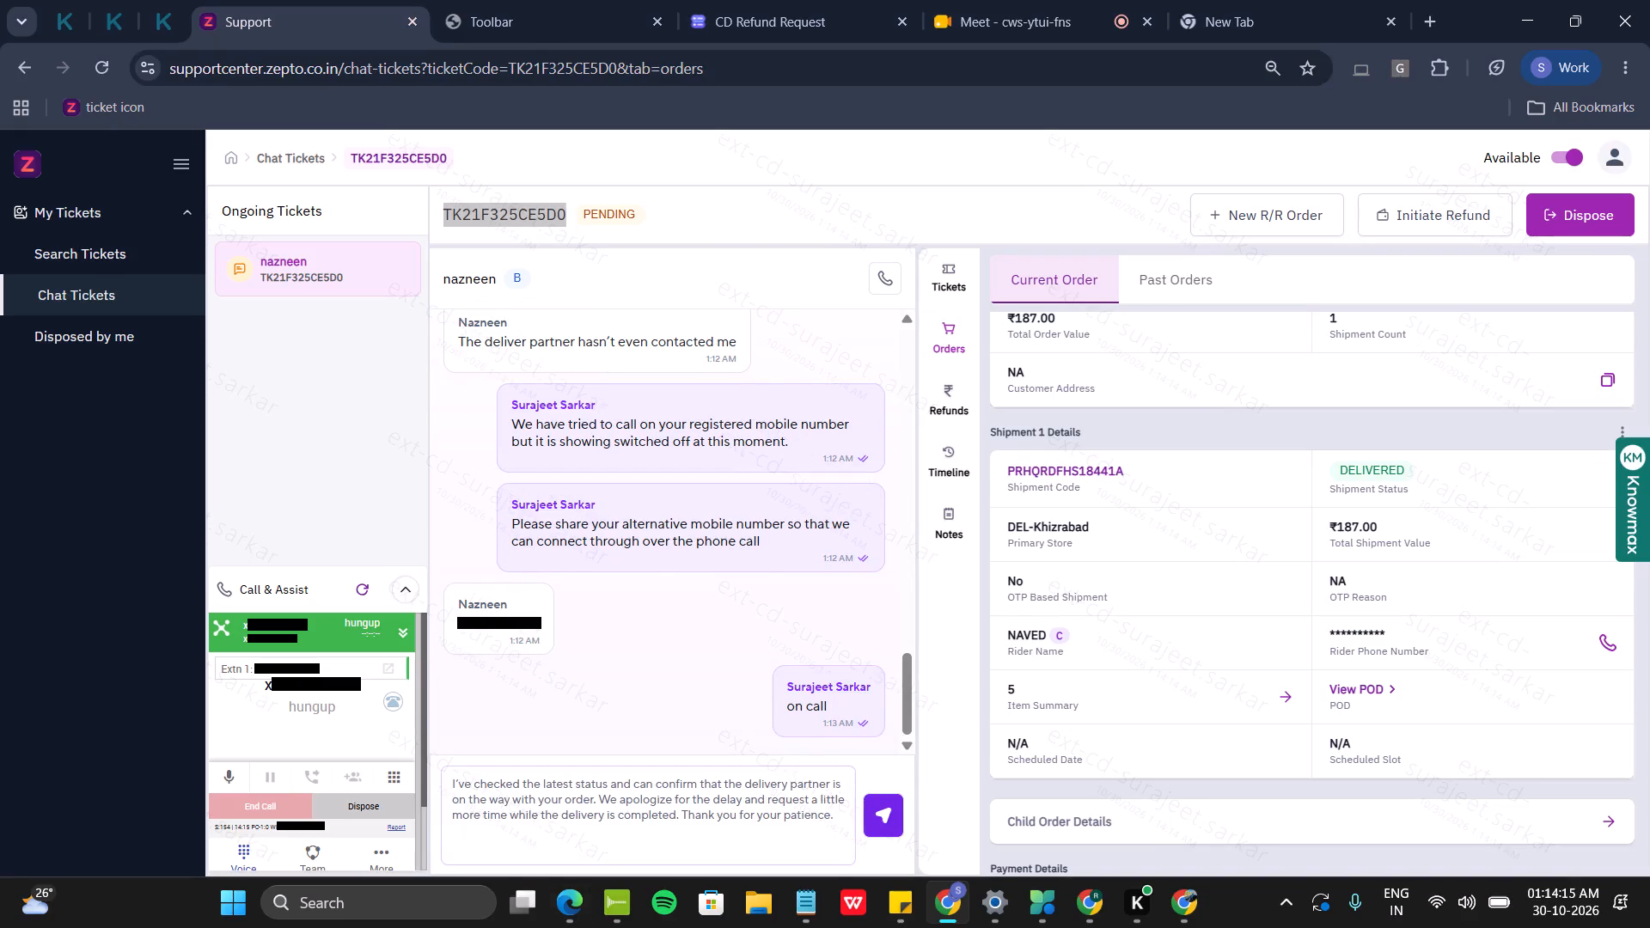
pyautogui.click(889, 808)
# Switch to the other browser window with YouTube open.
pyautogui.click(1188, 919)
pyautogui.click(1188, 919)
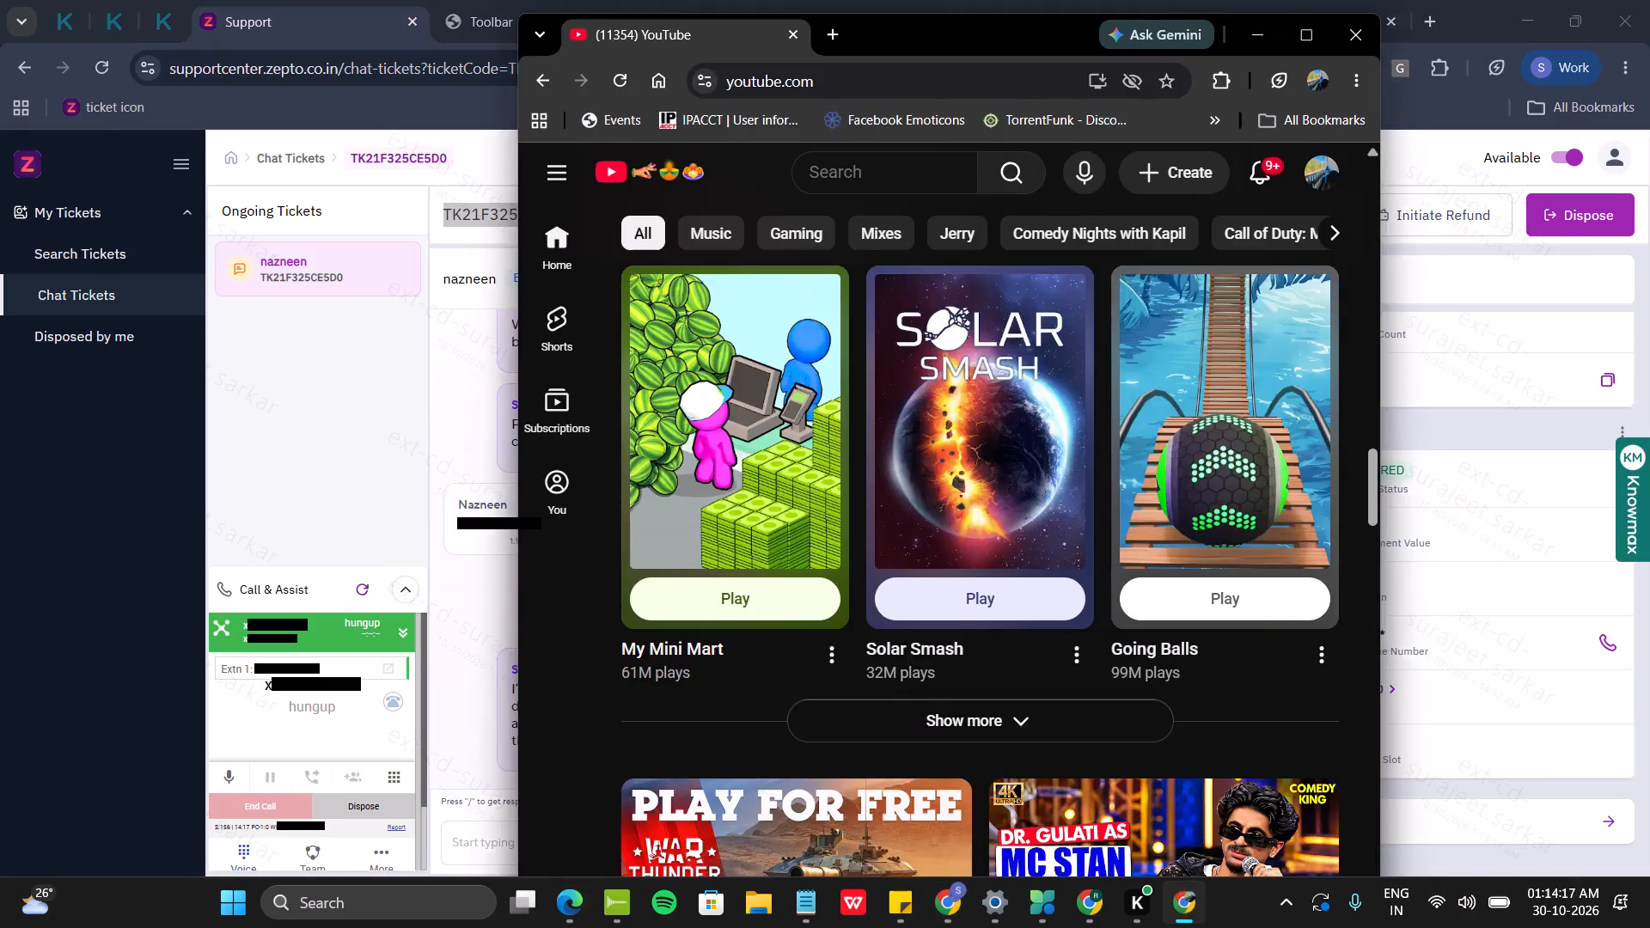
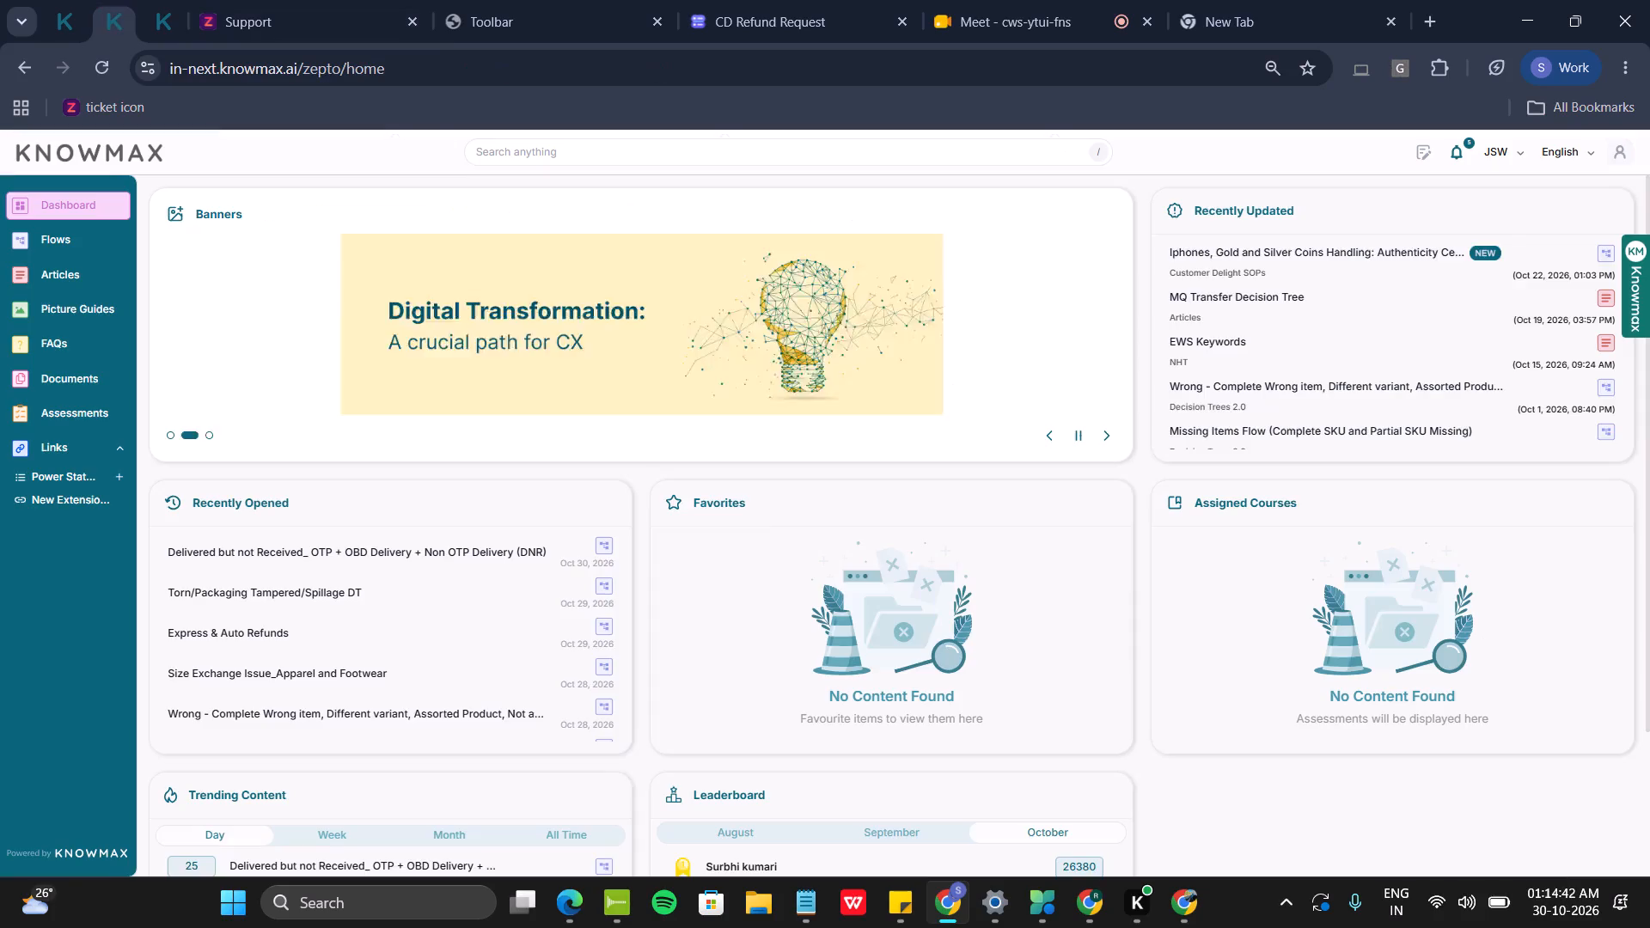
# Advance the DNR flow to its Resolution and copy the message saying the rider will reach shortly into the customer's chat reply.
pyautogui.click(177, 6)
pyautogui.click(247, 331)
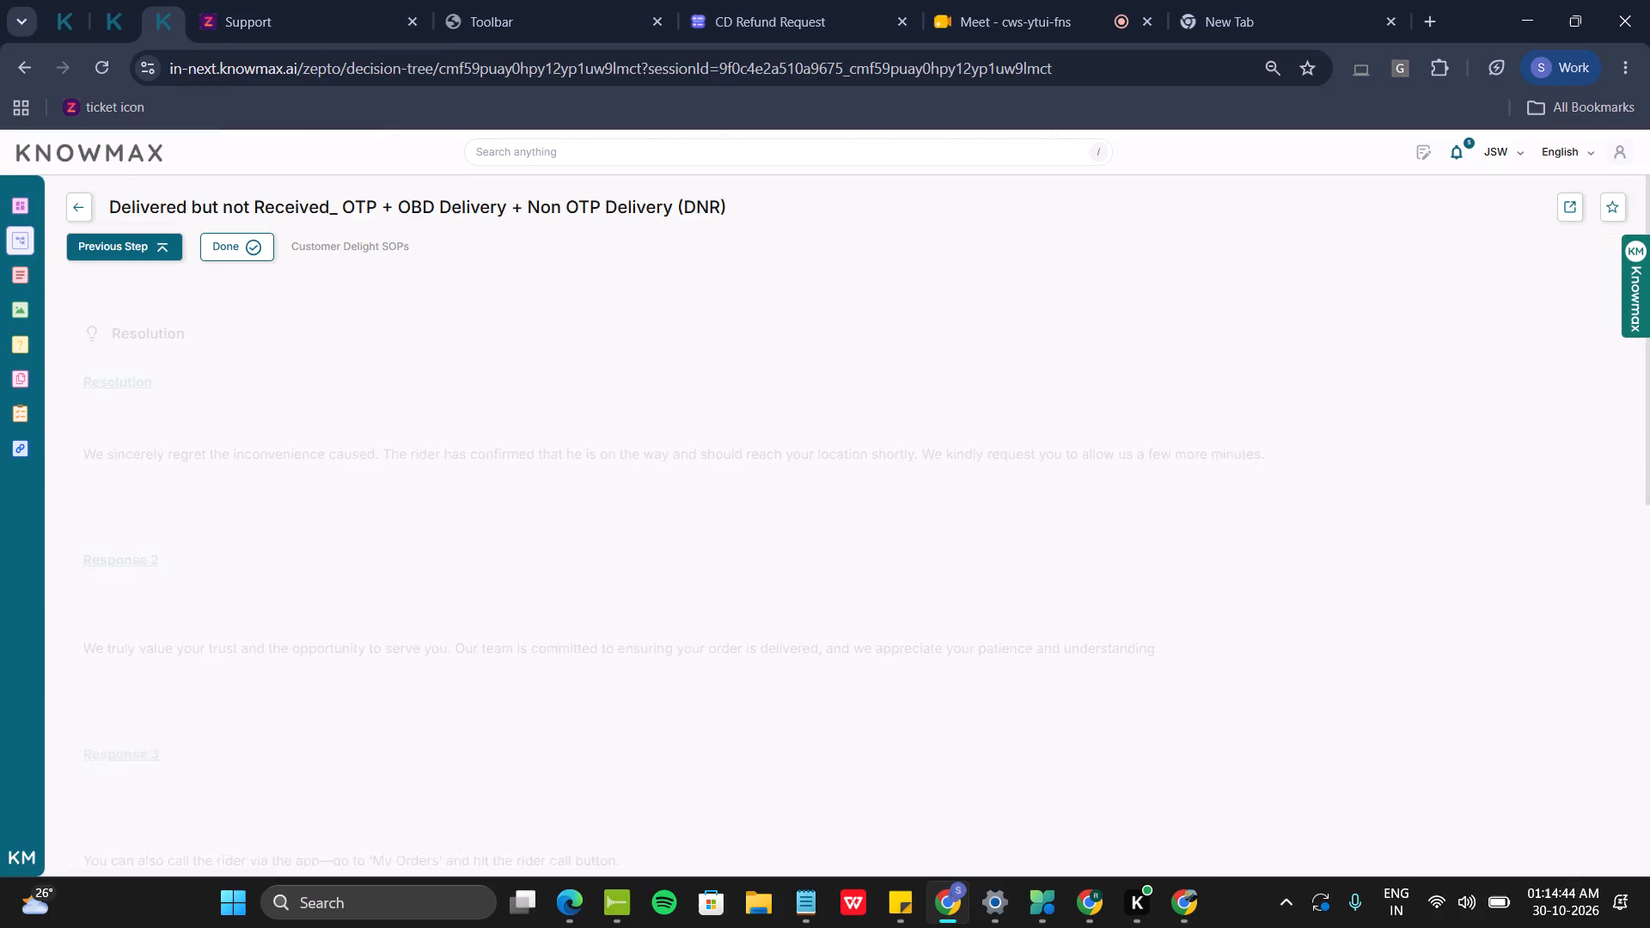
pyautogui.tripleClick(266, 418)
pyautogui.hotkey('ctrl', 'c')
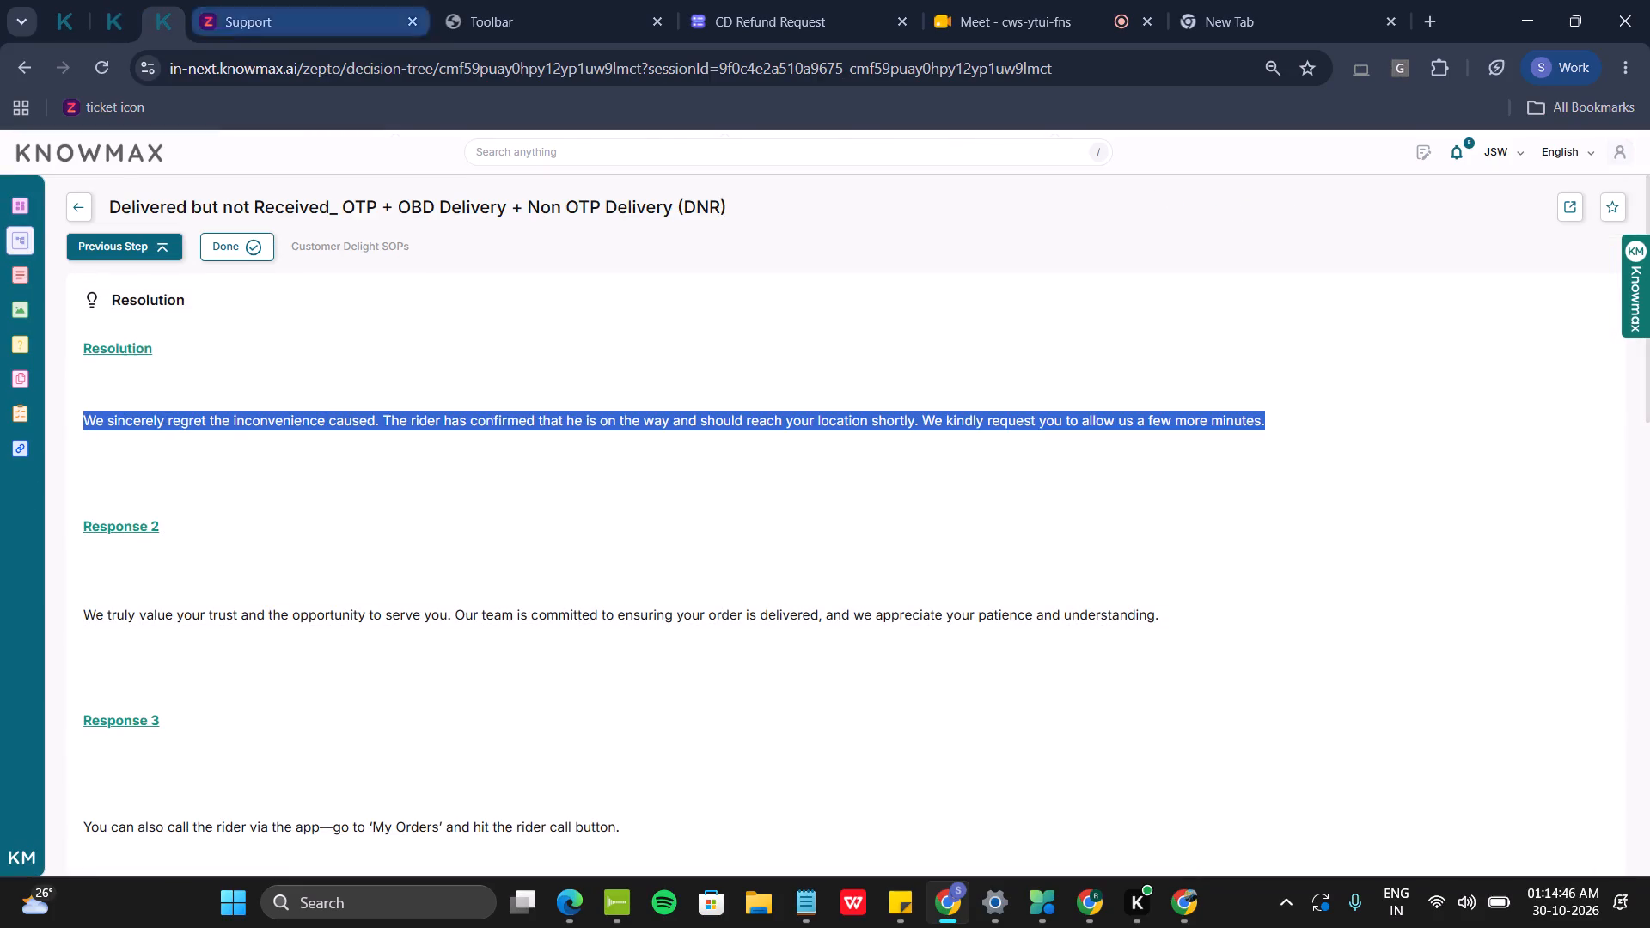
pyautogui.click(295, 0)
pyautogui.hotkey('ctrl', 'v')
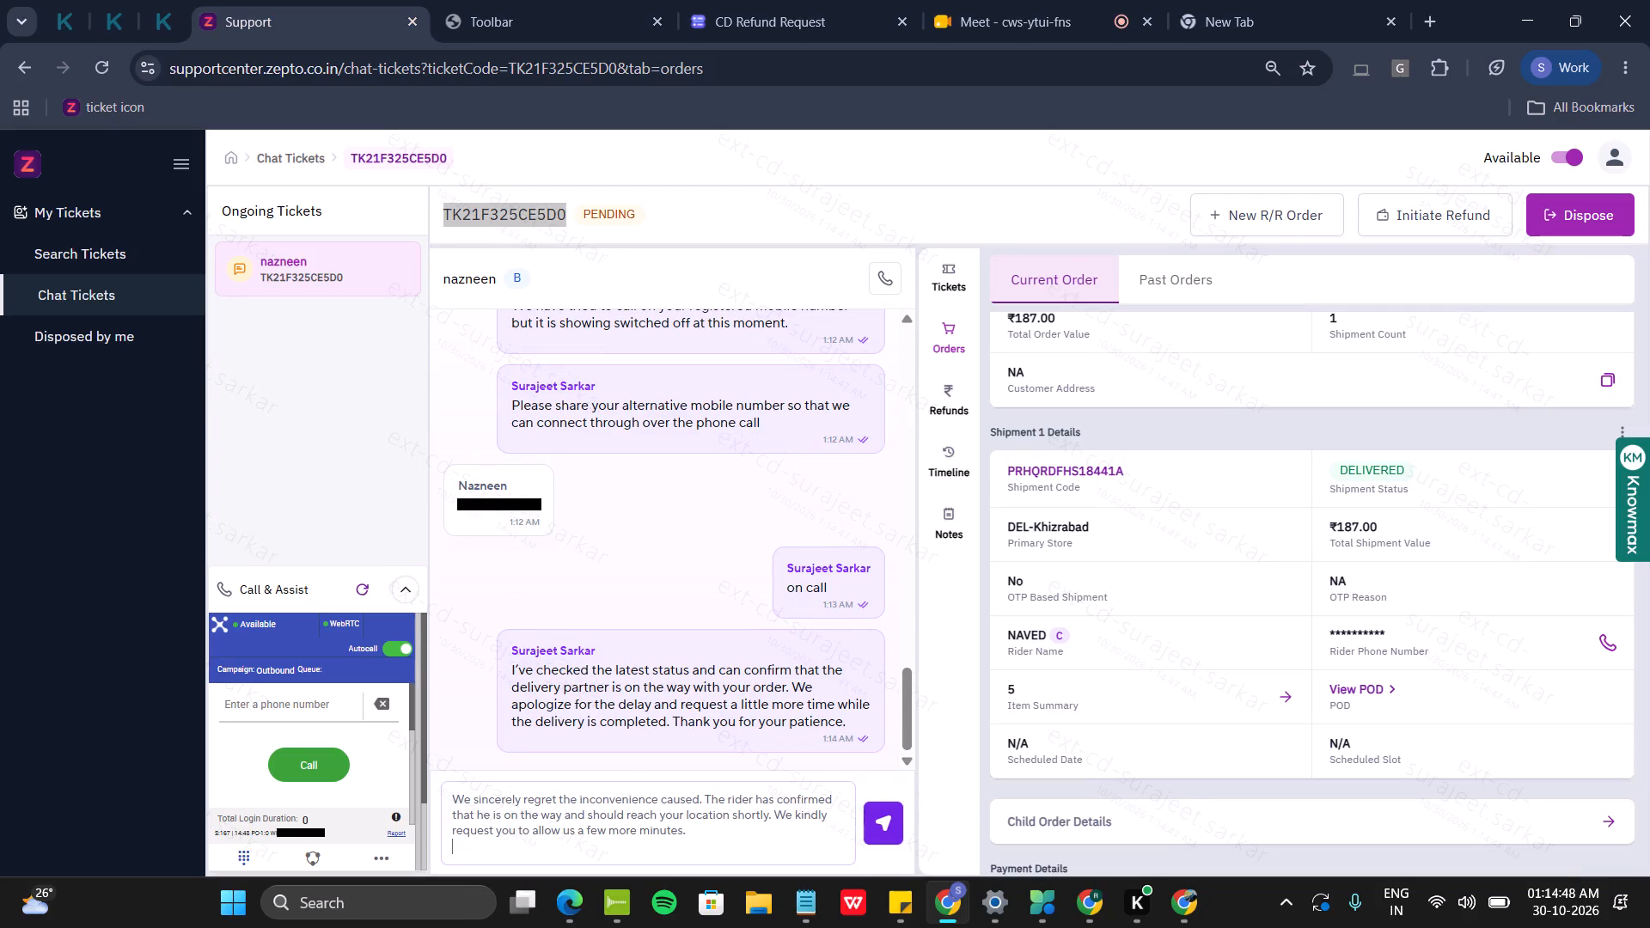
# Check the ticket's refunds and earlier chat, and send the drafted message regretting the inconvenience.
pyautogui.click(805, 598)
pyautogui.moveTo(901, 693); pyautogui.dragTo(944, 490)
pyautogui.click(955, 383)
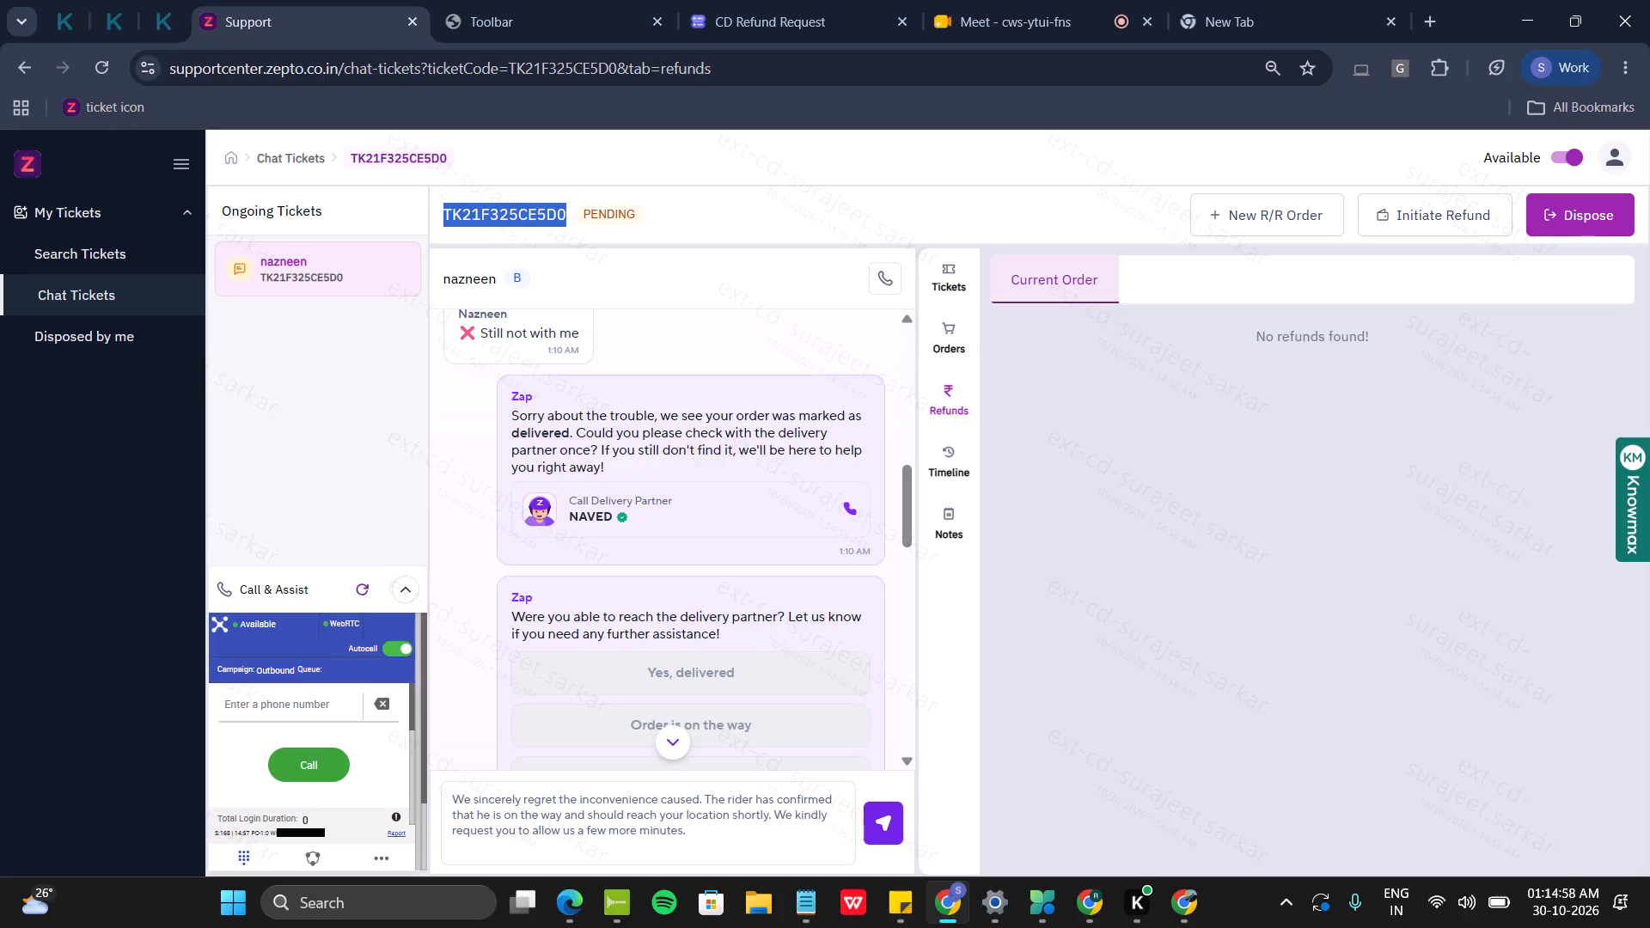
pyautogui.scroll(-9, 745, 511)
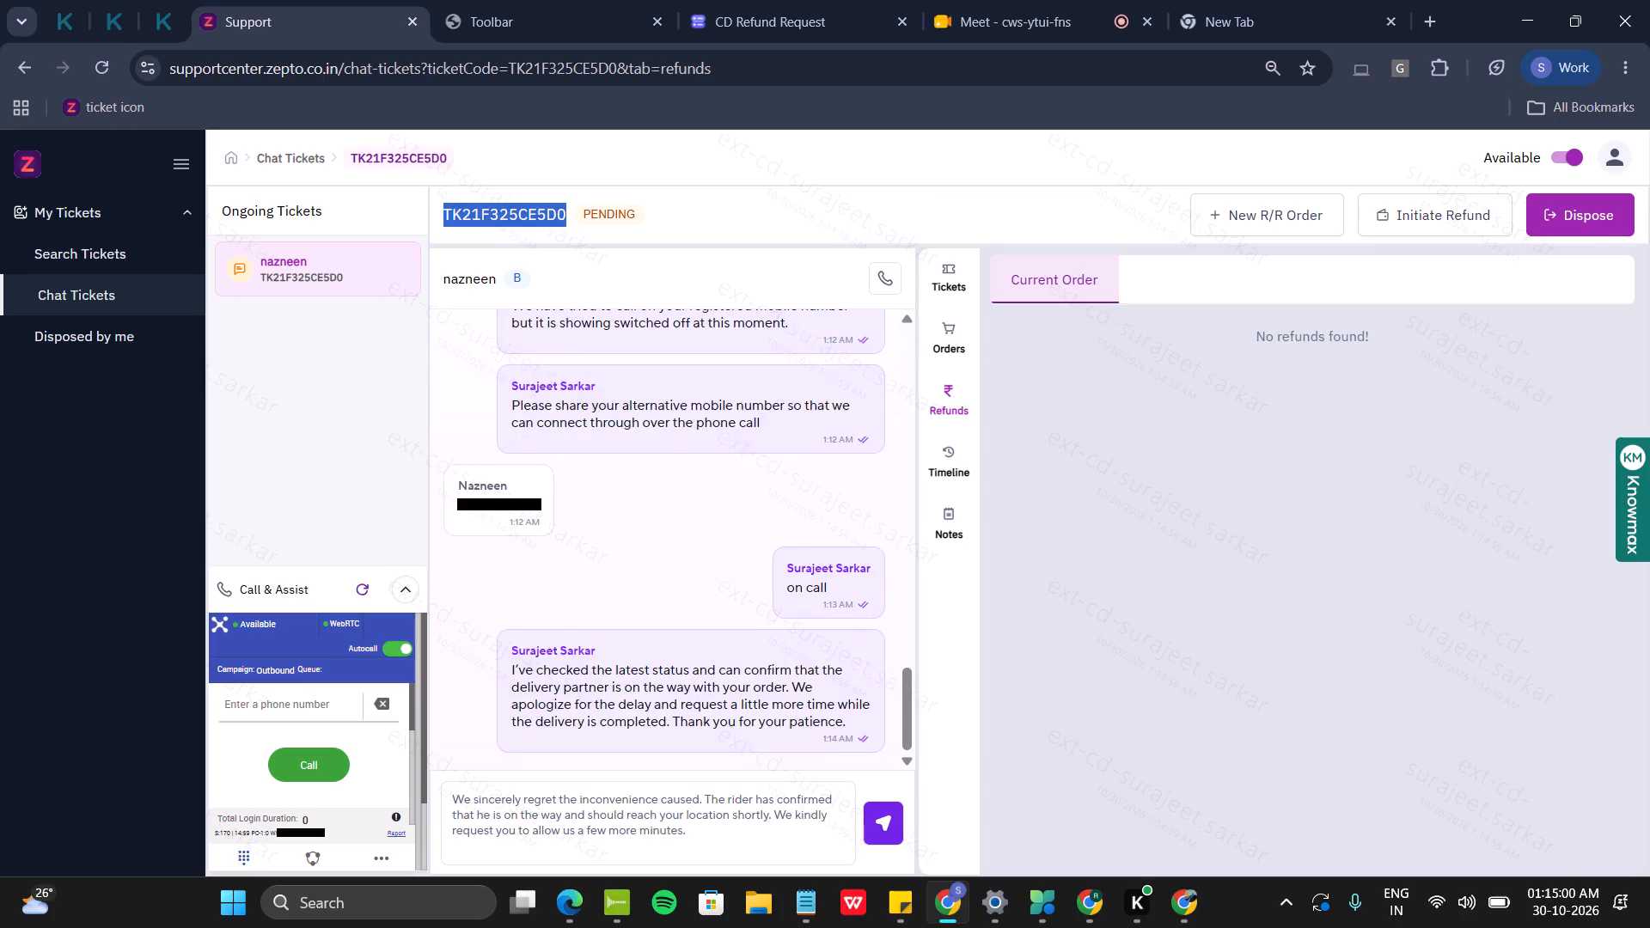
pyautogui.scroll(-2, 745, 512)
pyautogui.click(880, 818)
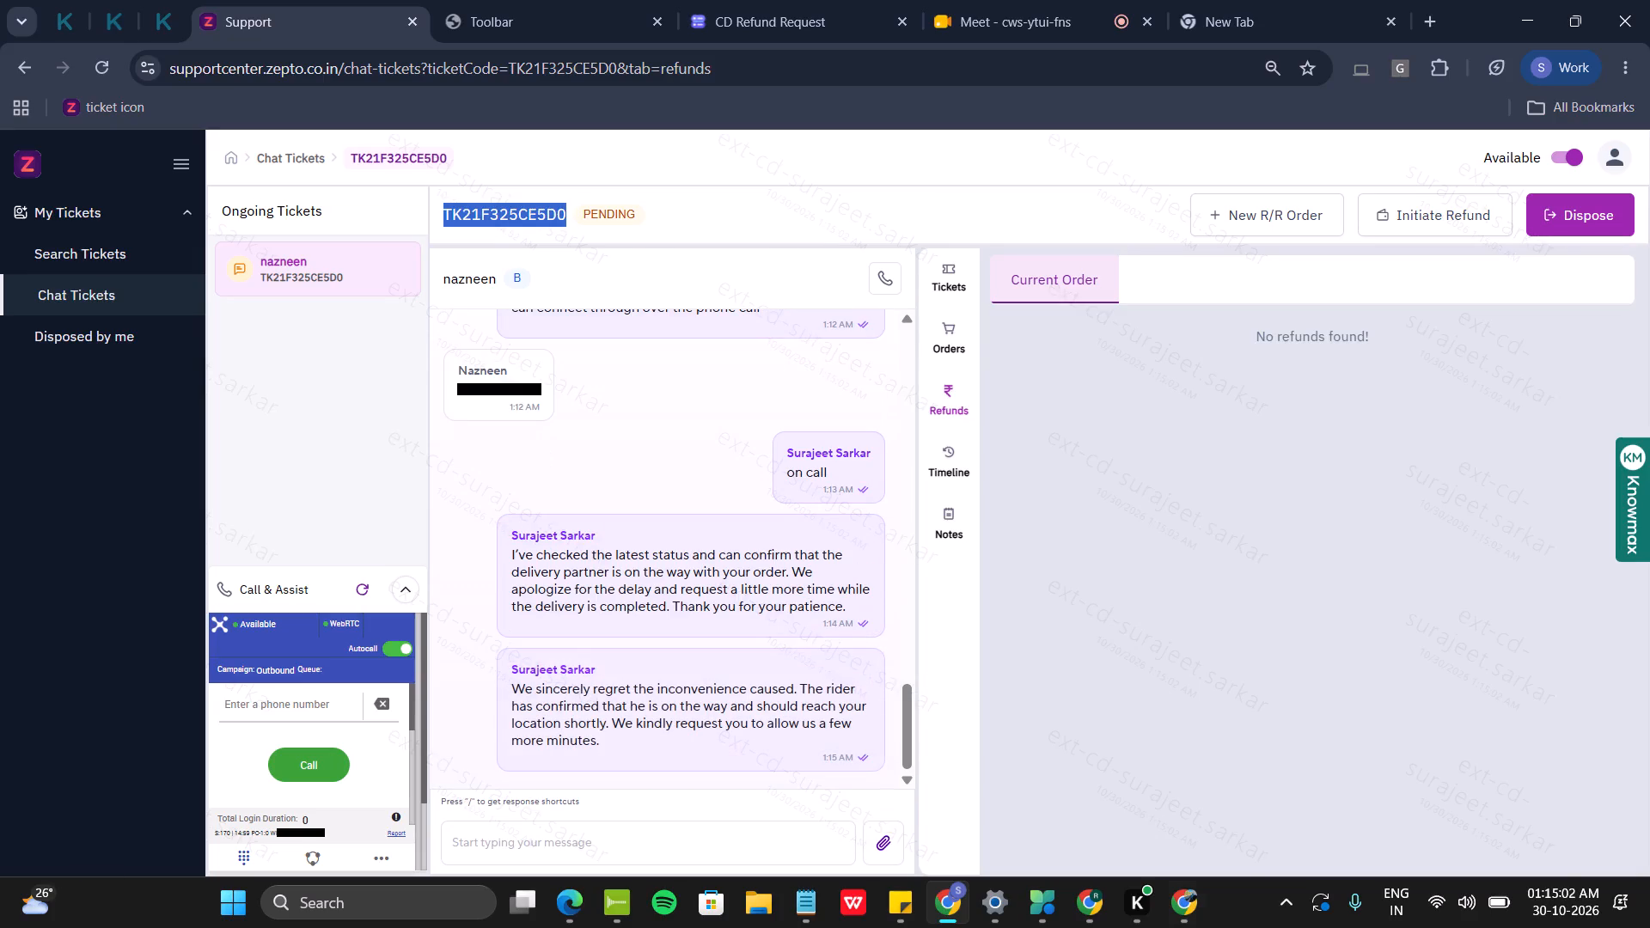
pyautogui.click(1192, 903)
pyautogui.click(1192, 903)
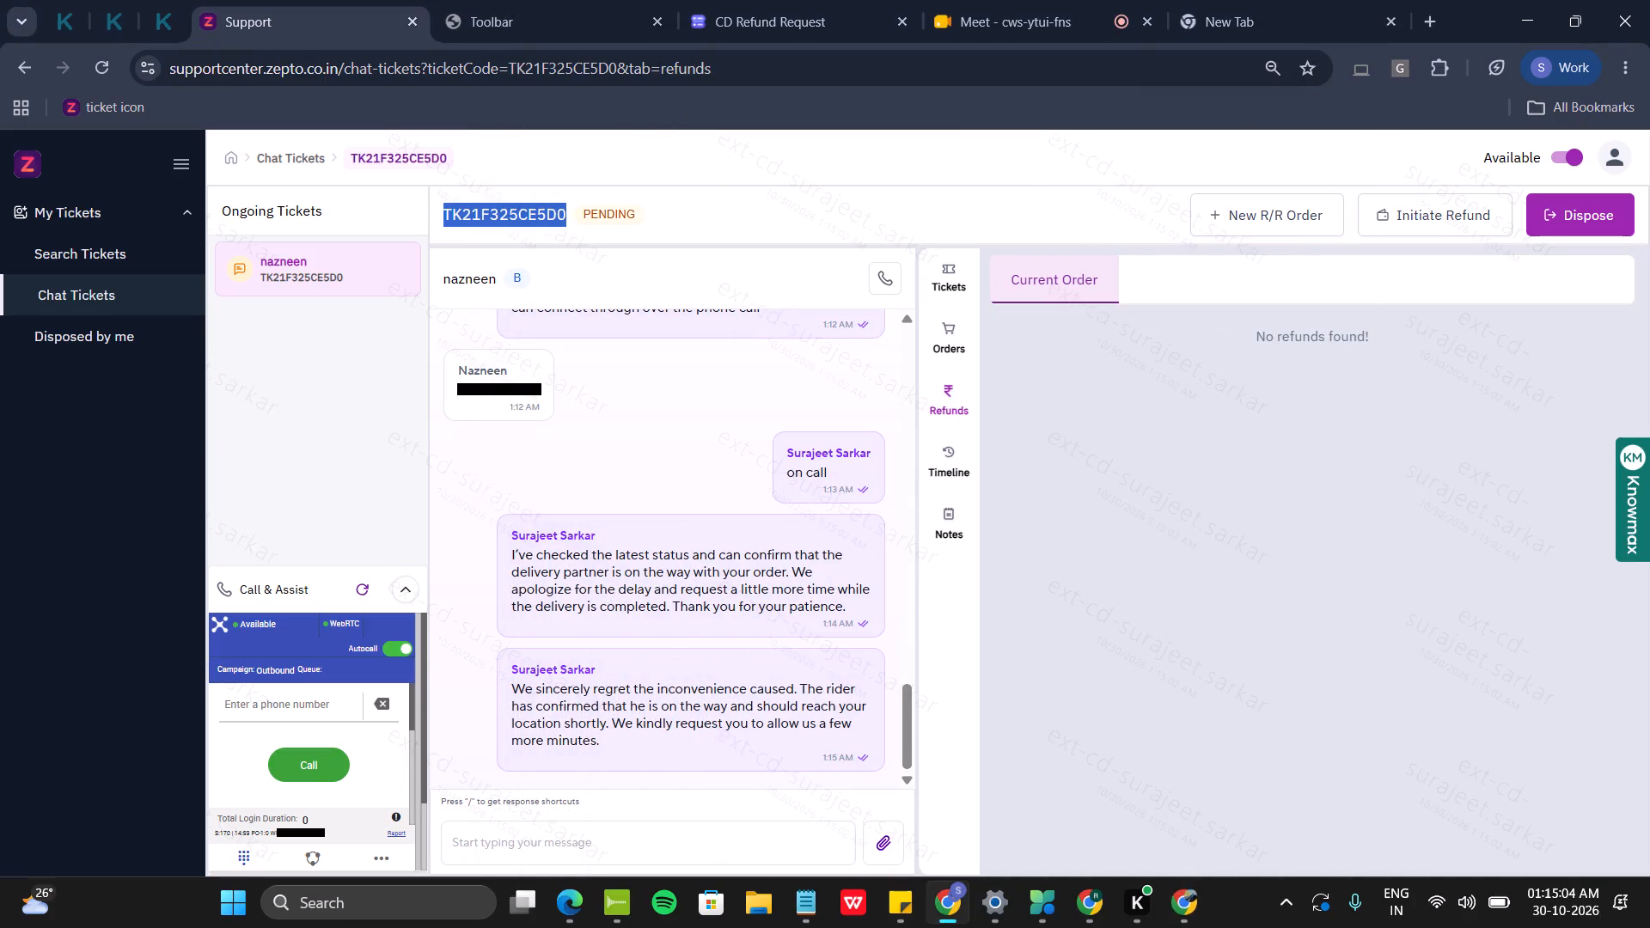
pyautogui.click(1184, 905)
pyautogui.click(1359, 34)
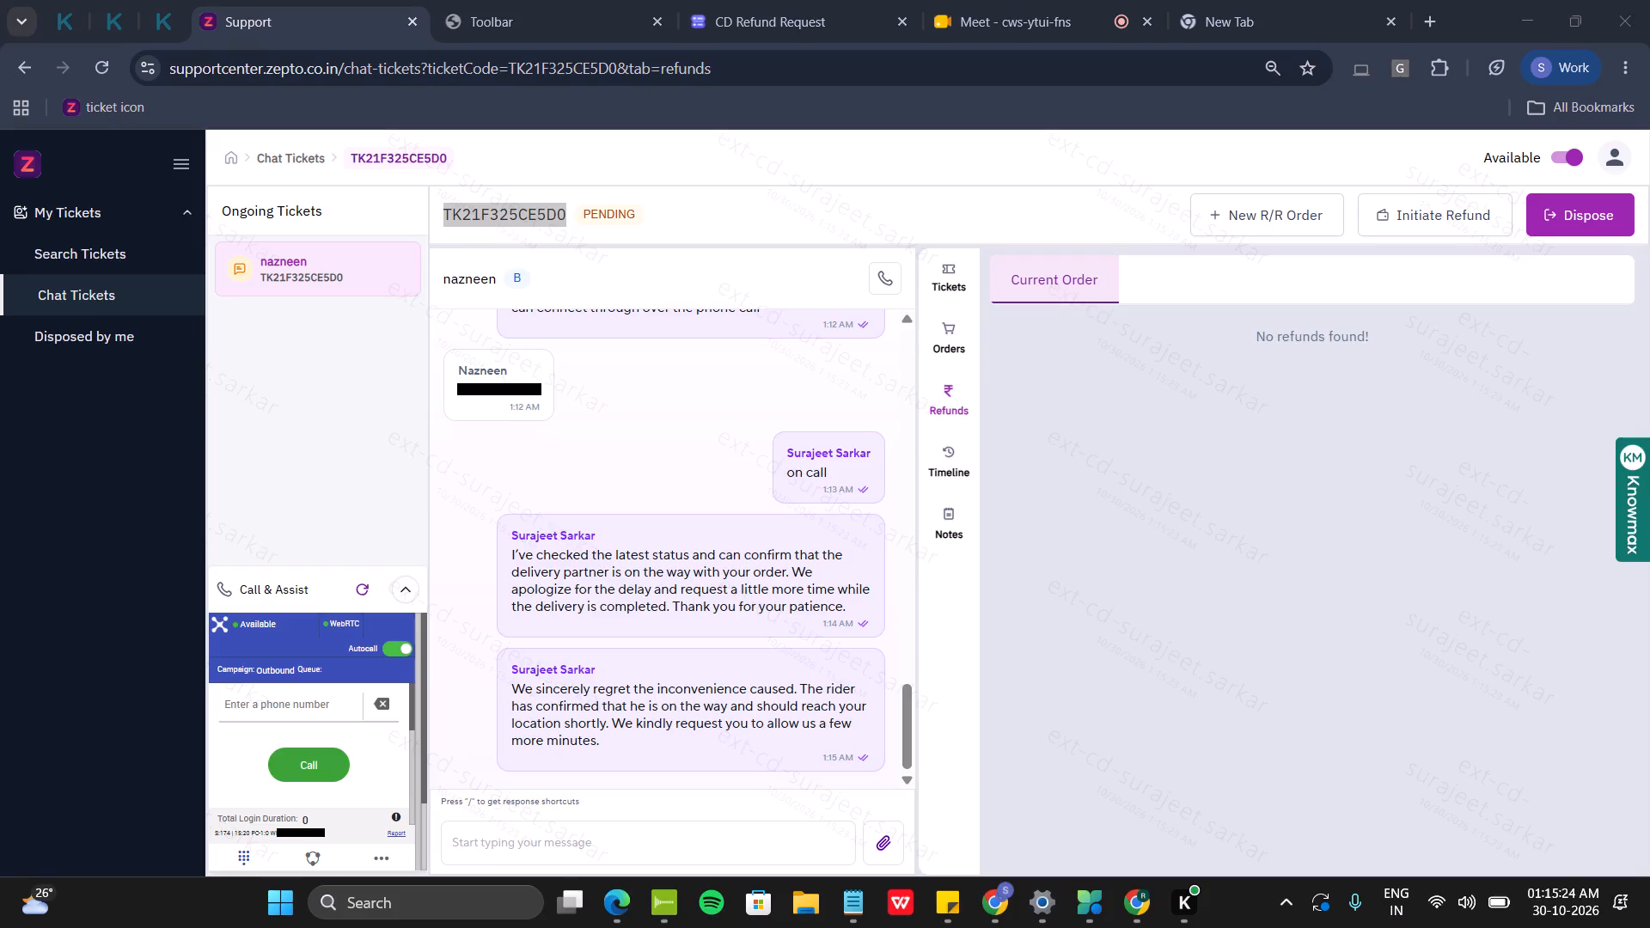
pyautogui.click(761, 449)
# Copy the DNR flow's Response 2, about valuing the customer's trust and patience, and send it in the support chat.
pyautogui.scroll(3, 726, 467)
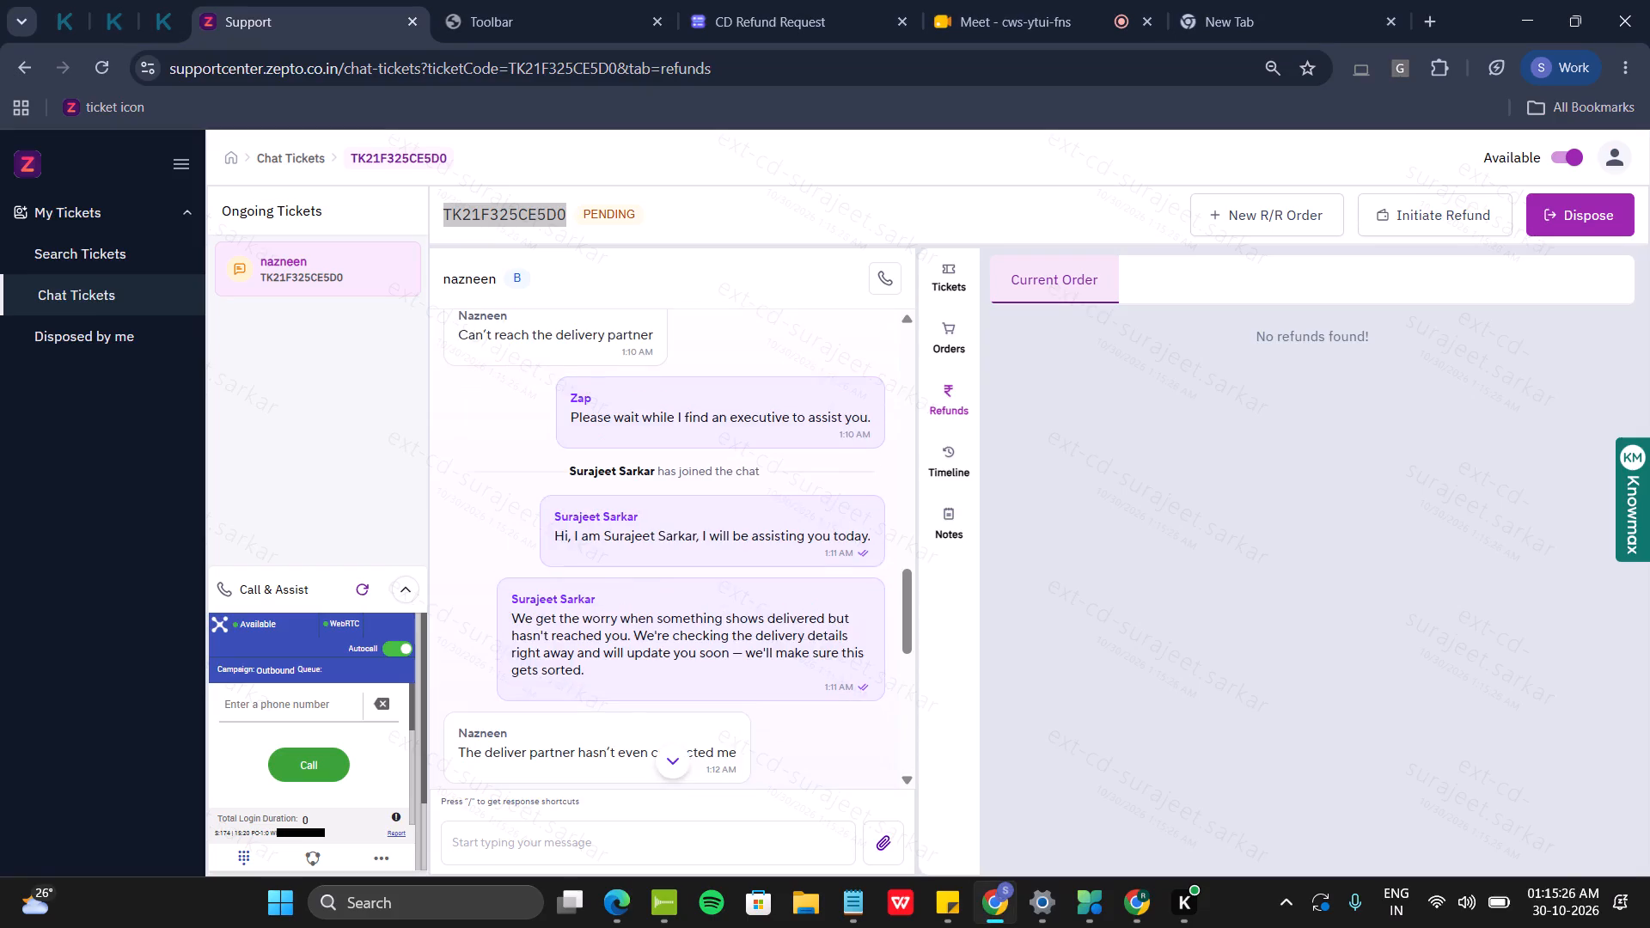
pyautogui.click(136, 0)
pyautogui.click(51, 6)
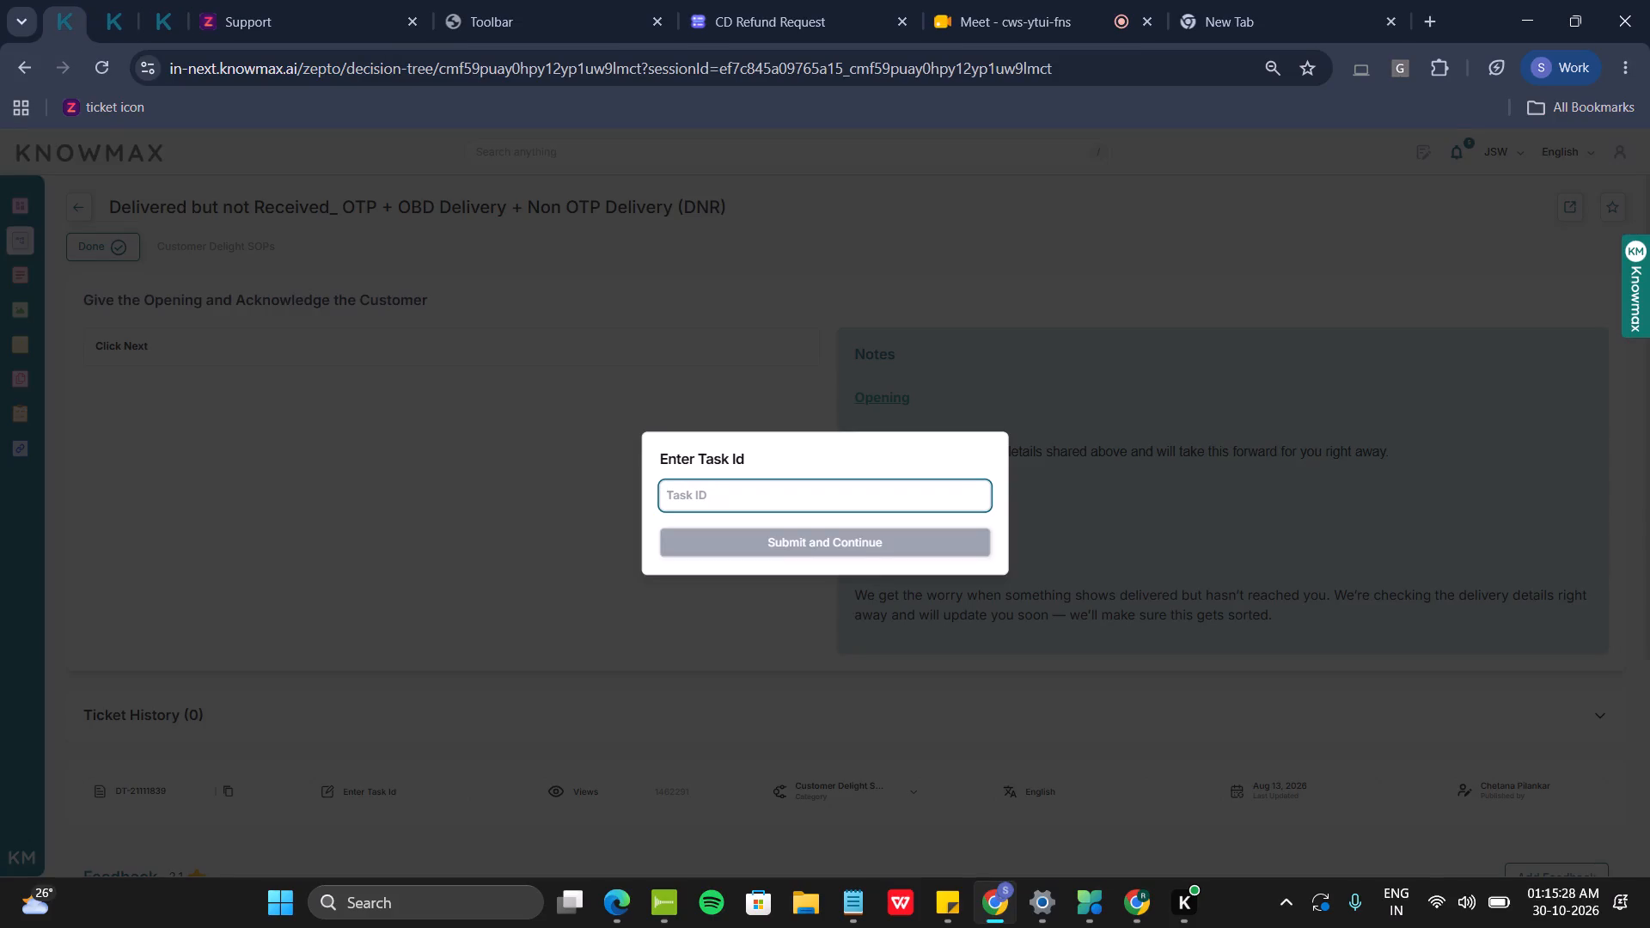
pyautogui.click(149, 0)
pyautogui.tripleClick(591, 619)
pyautogui.rightClick(591, 619)
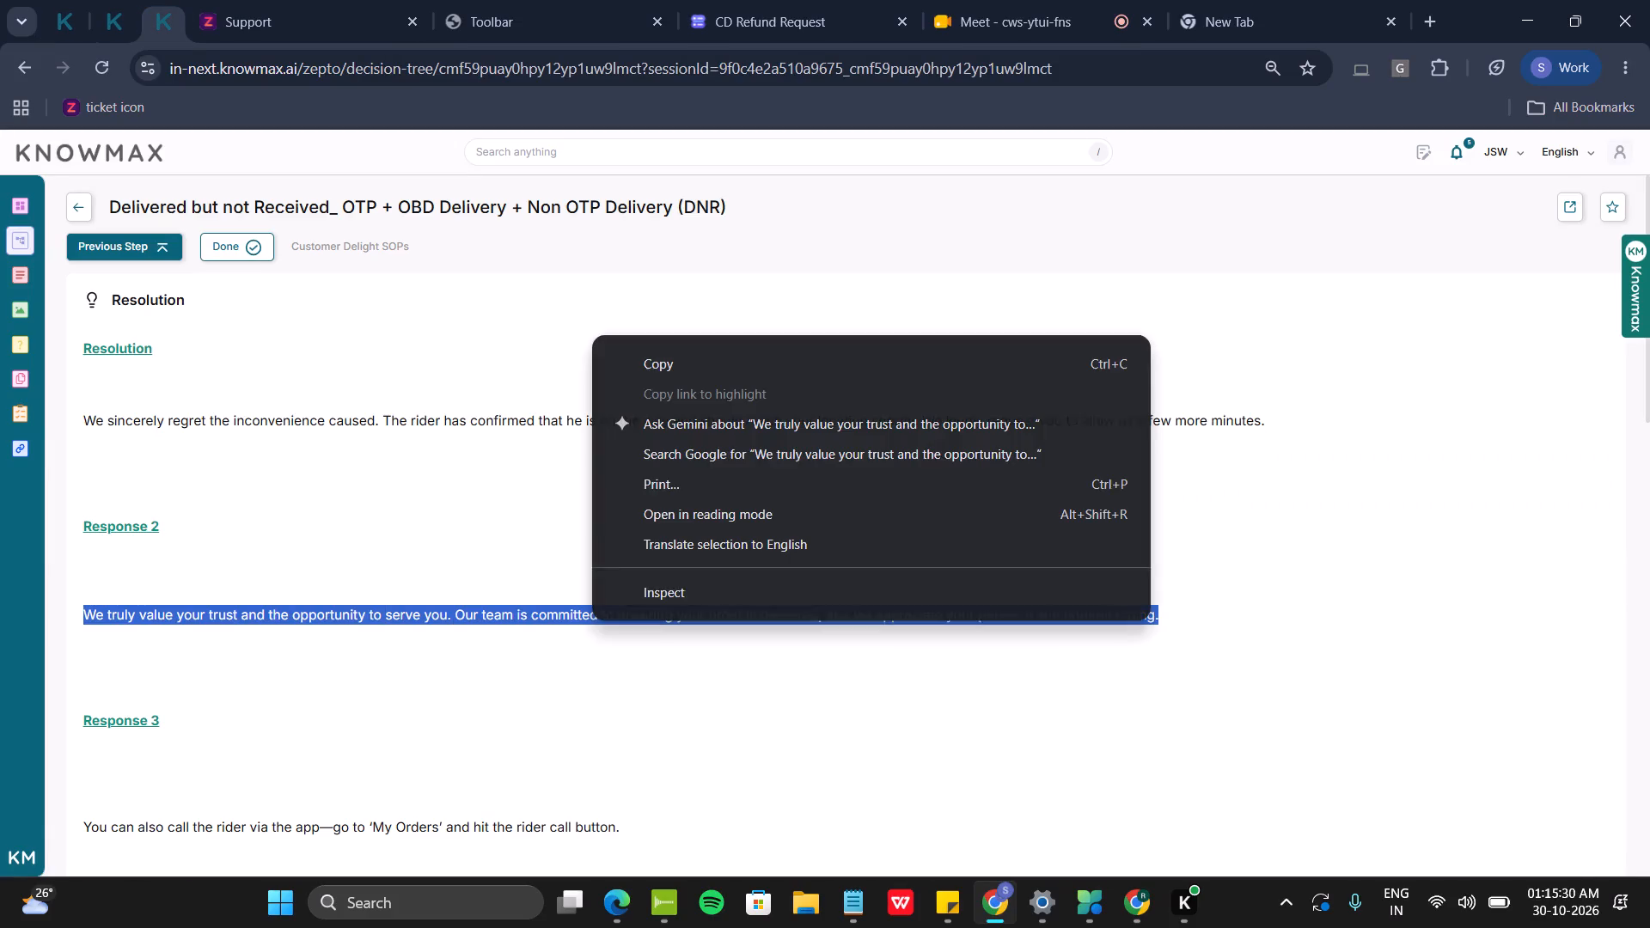
pyautogui.click(695, 365)
pyautogui.click(223, 0)
pyautogui.rightClick(734, 845)
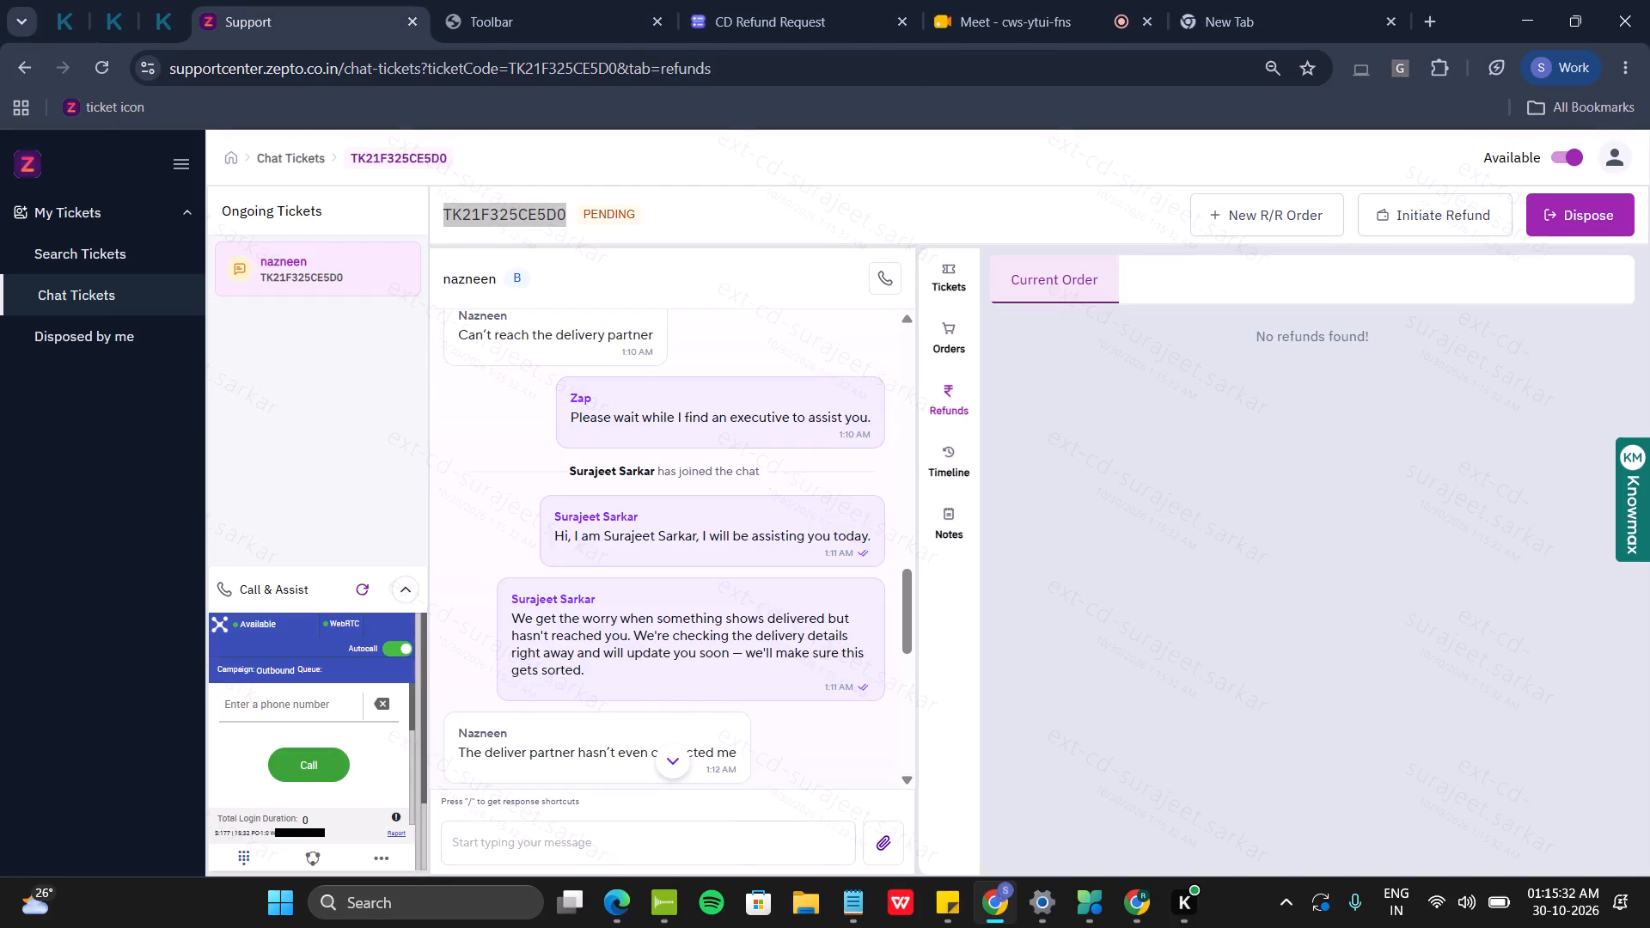
pyautogui.click(808, 603)
pyautogui.scroll(-10, 861, 649)
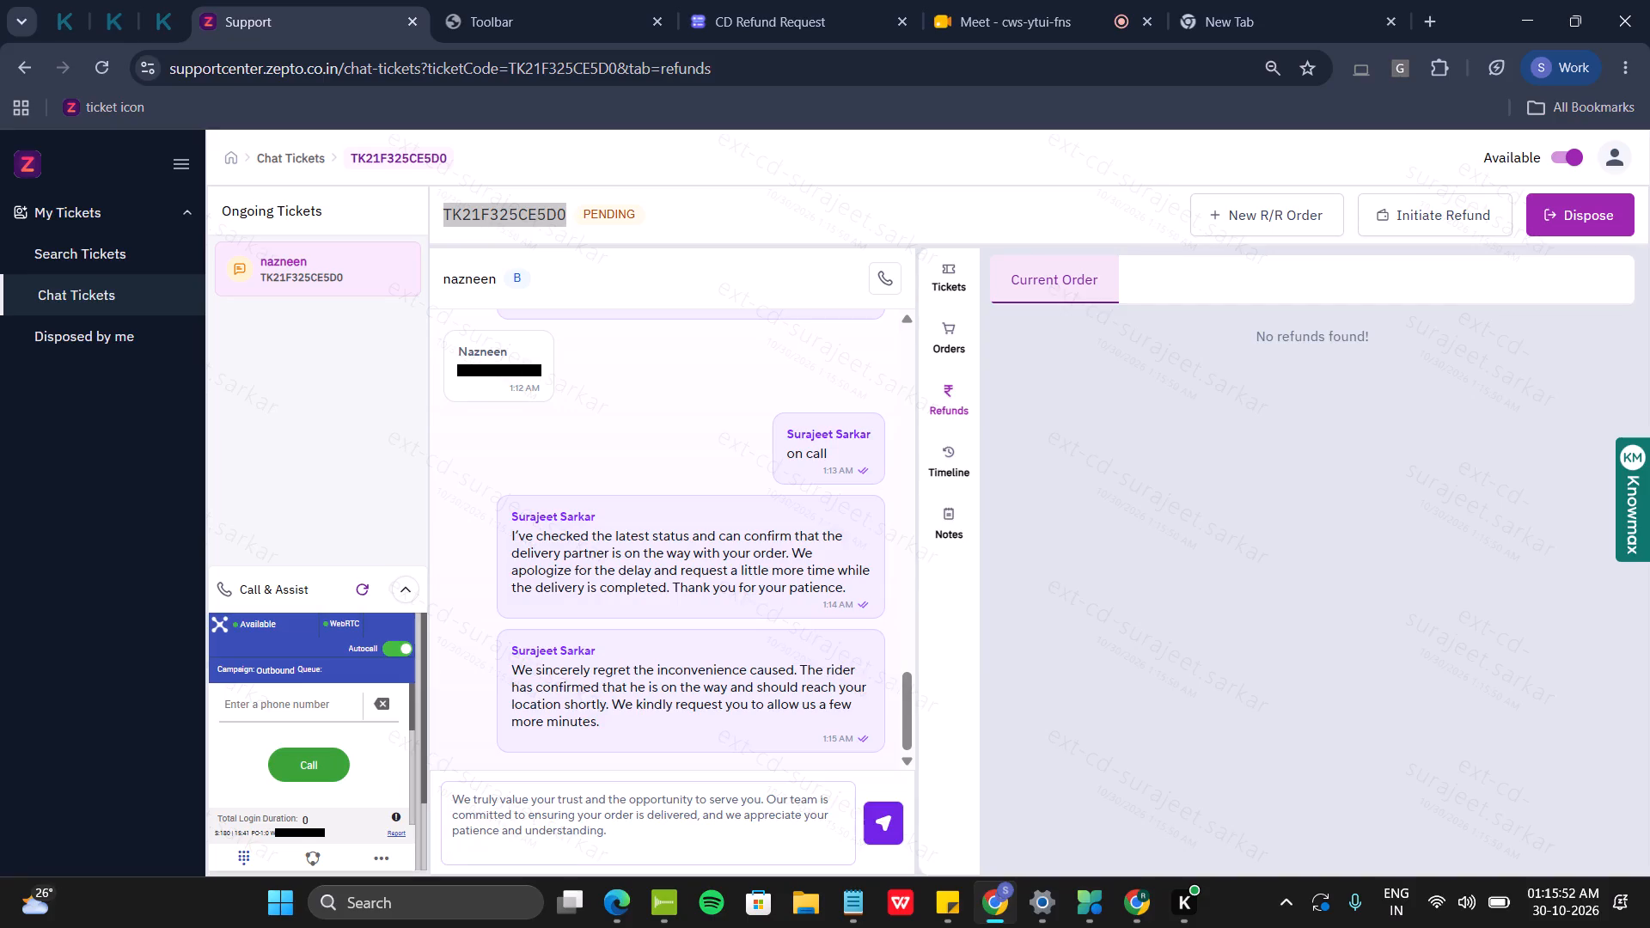
pyautogui.scroll(6, 773, 571)
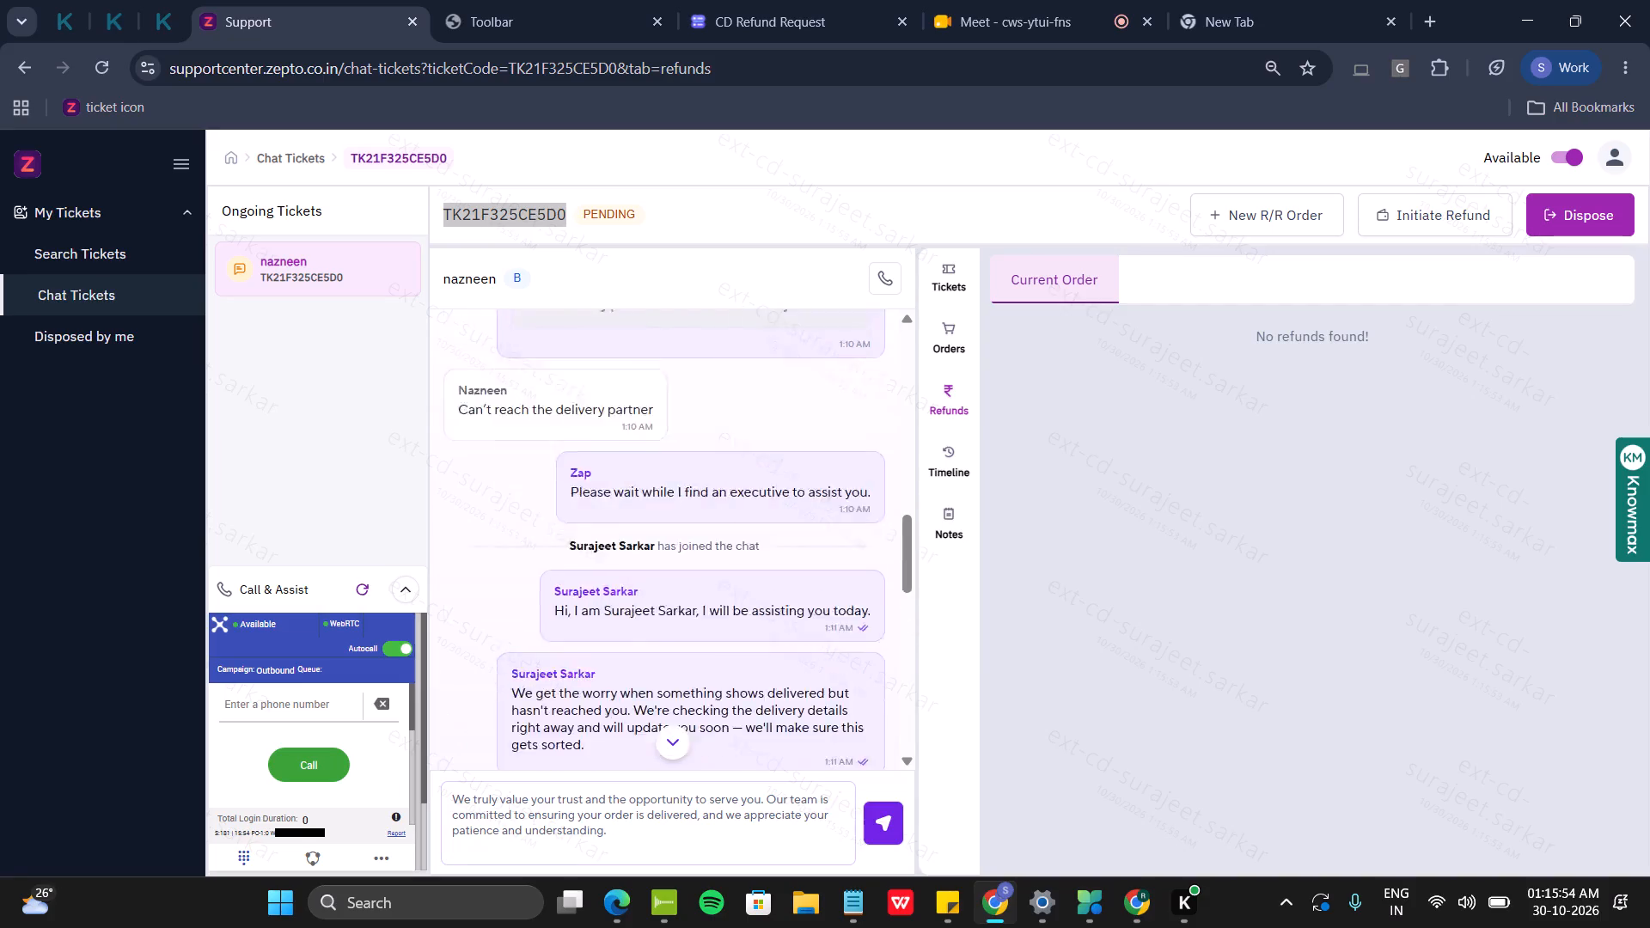
pyautogui.scroll(-7, 773, 571)
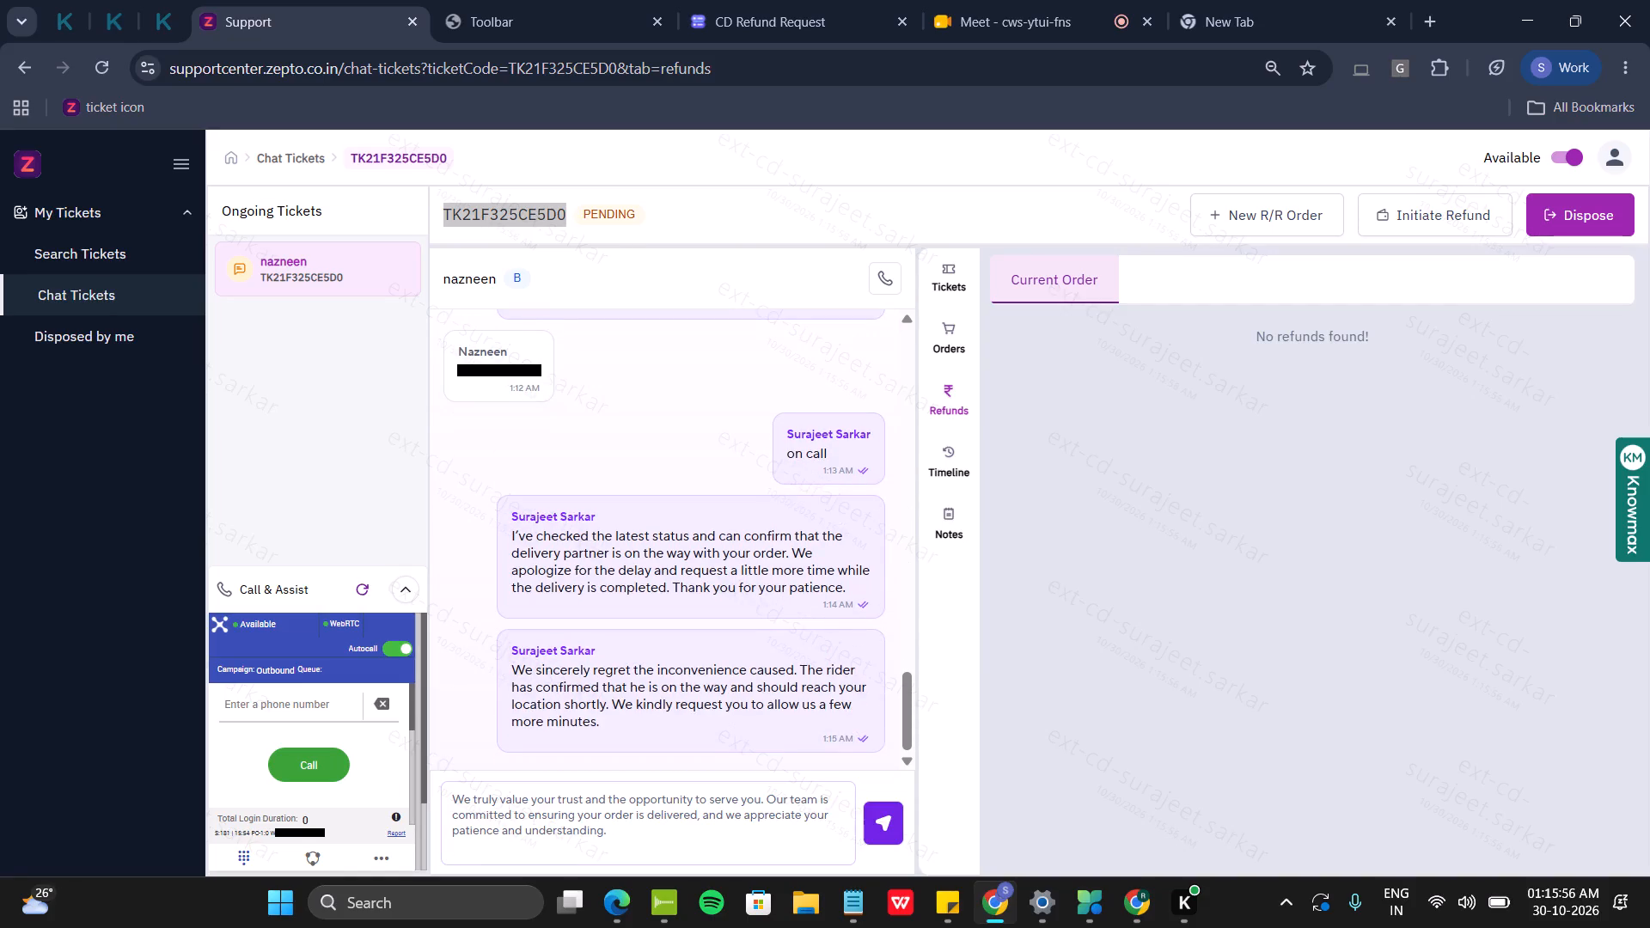
pyautogui.scroll(3, 815, 650)
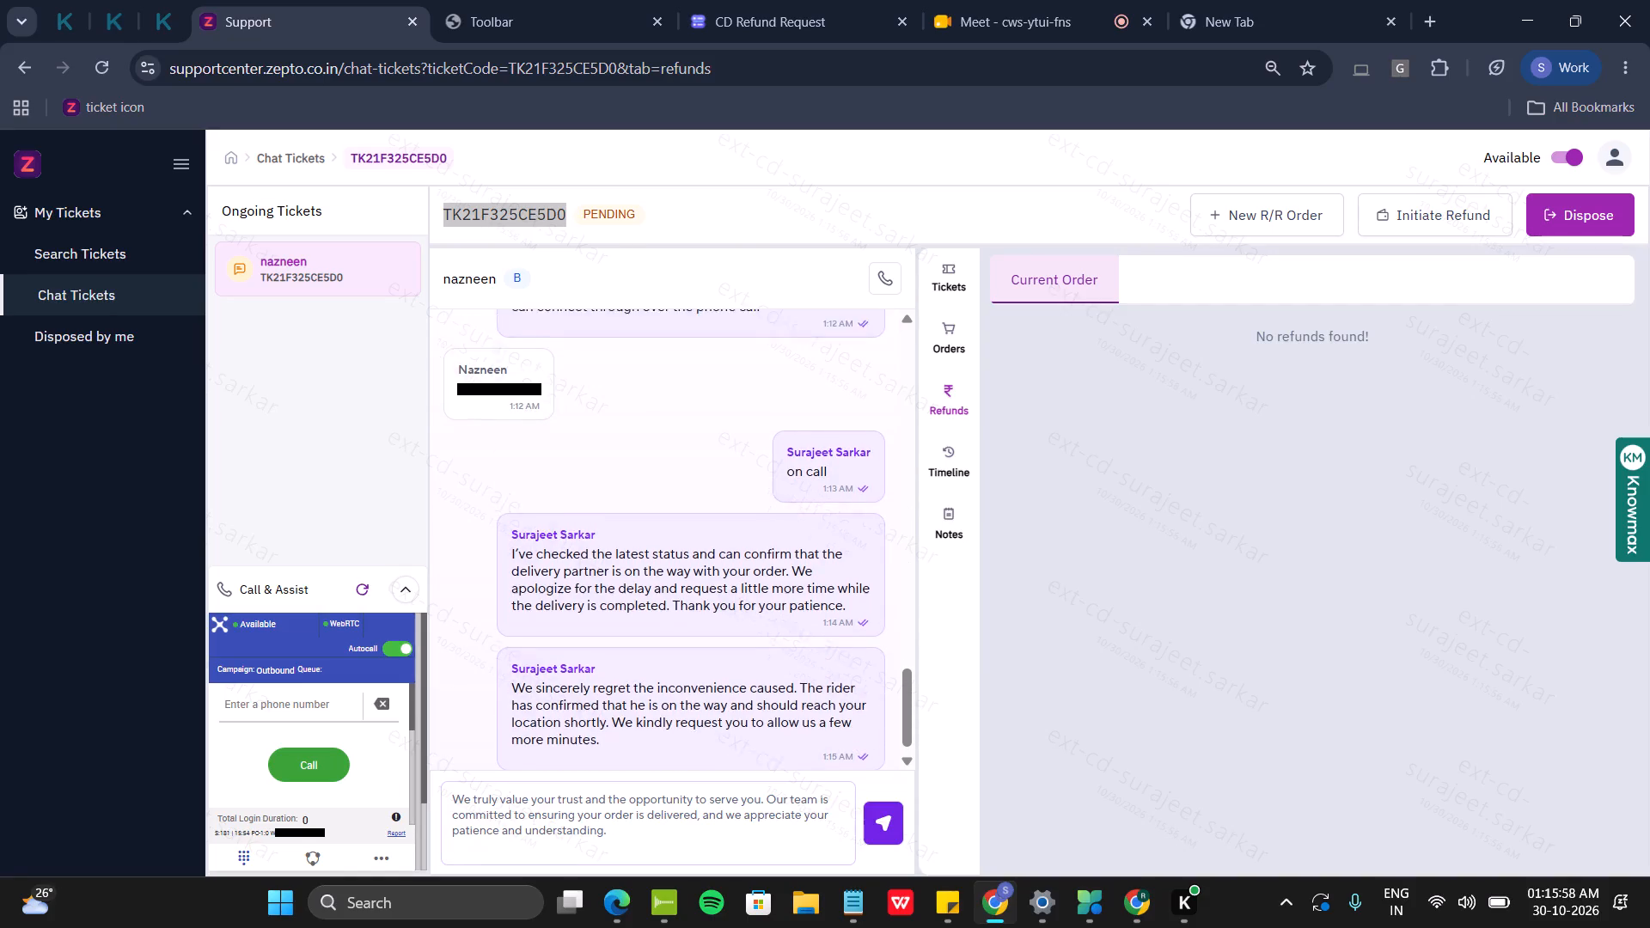
pyautogui.scroll(-7, 815, 650)
pyautogui.click(877, 824)
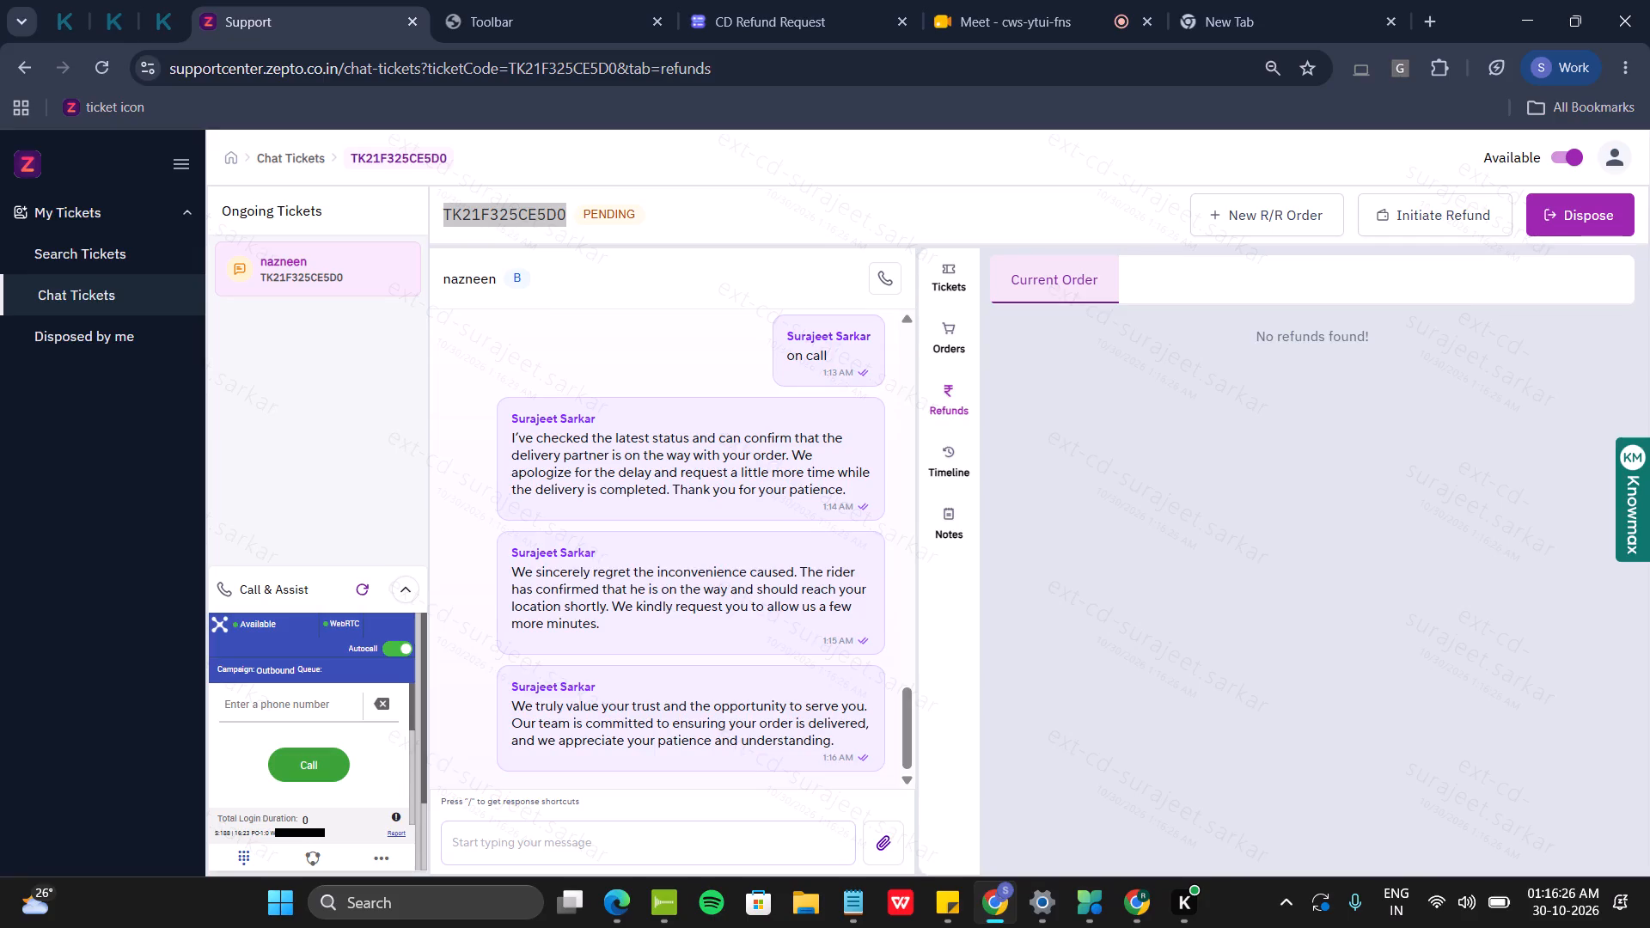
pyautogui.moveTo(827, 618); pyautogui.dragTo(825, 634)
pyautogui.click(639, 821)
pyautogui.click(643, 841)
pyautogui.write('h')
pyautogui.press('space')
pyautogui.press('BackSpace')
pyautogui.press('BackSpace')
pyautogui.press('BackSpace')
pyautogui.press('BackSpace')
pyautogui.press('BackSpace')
# Draft a chat reply opening with the customer's first name and a comma, followed by the DNR flow's Response 3 about calling the rider.
pyautogui.hotkey('shift', 'n')
pyautogui.write('az')
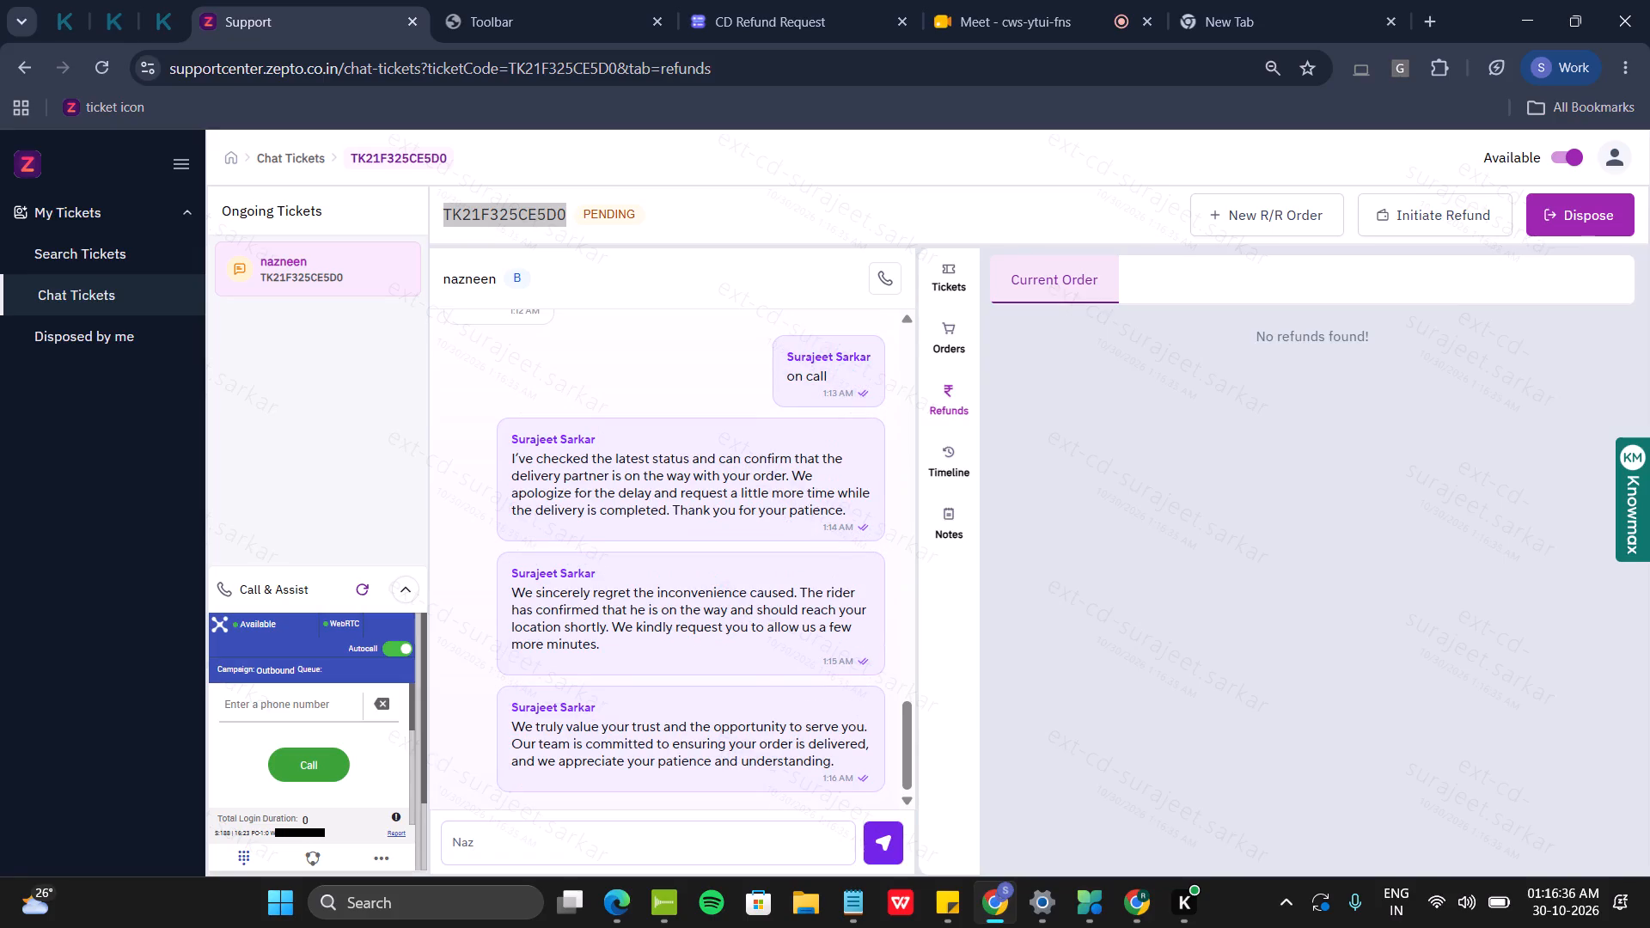
pyautogui.write('neen')
pyautogui.write(',')
pyautogui.press('space')
pyautogui.click(117, 21)
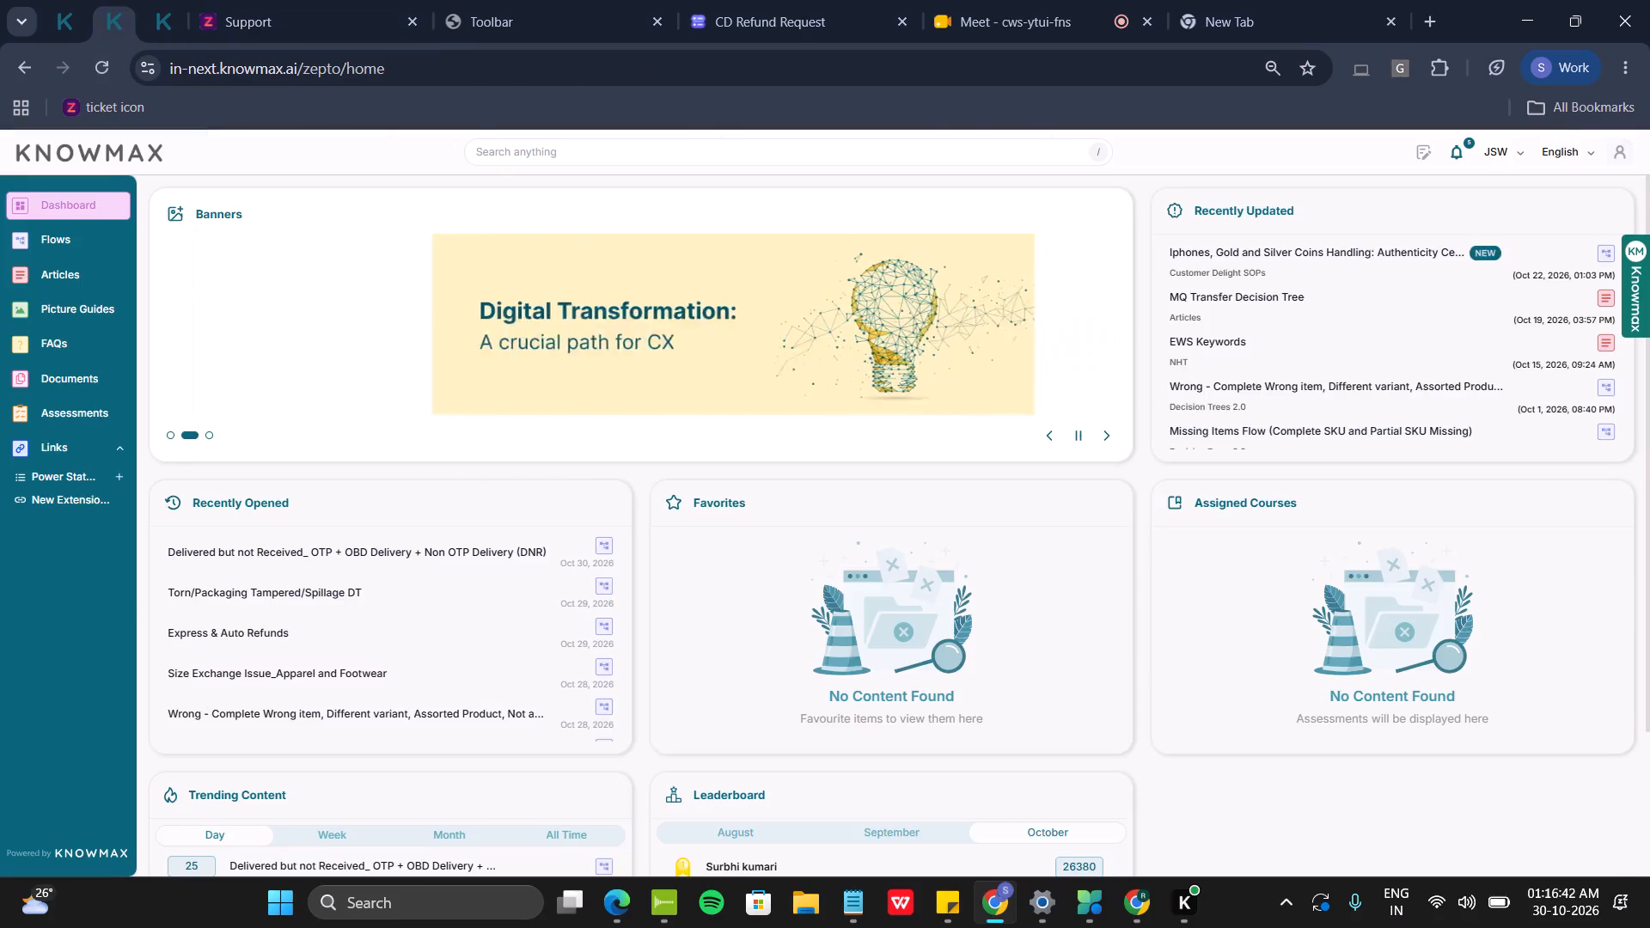
pyautogui.click(156, 22)
pyautogui.scroll(-2, 473, 722)
pyautogui.tripleClick(488, 399)
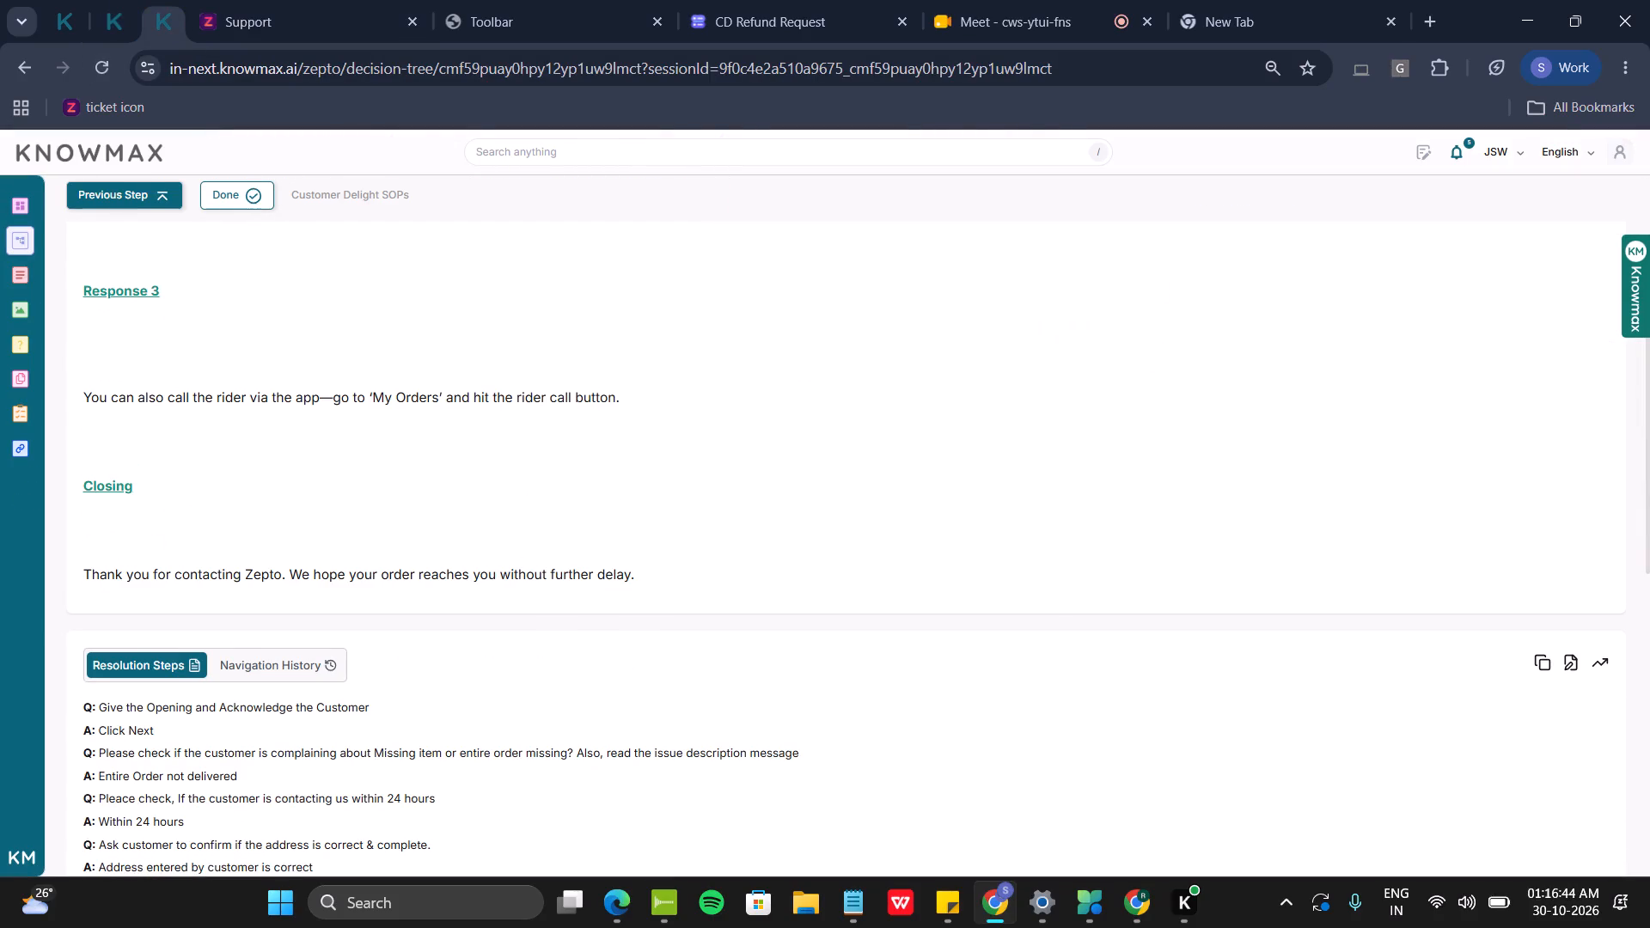
pyautogui.rightClick(488, 399)
pyautogui.click(532, 426)
pyautogui.click(302, 0)
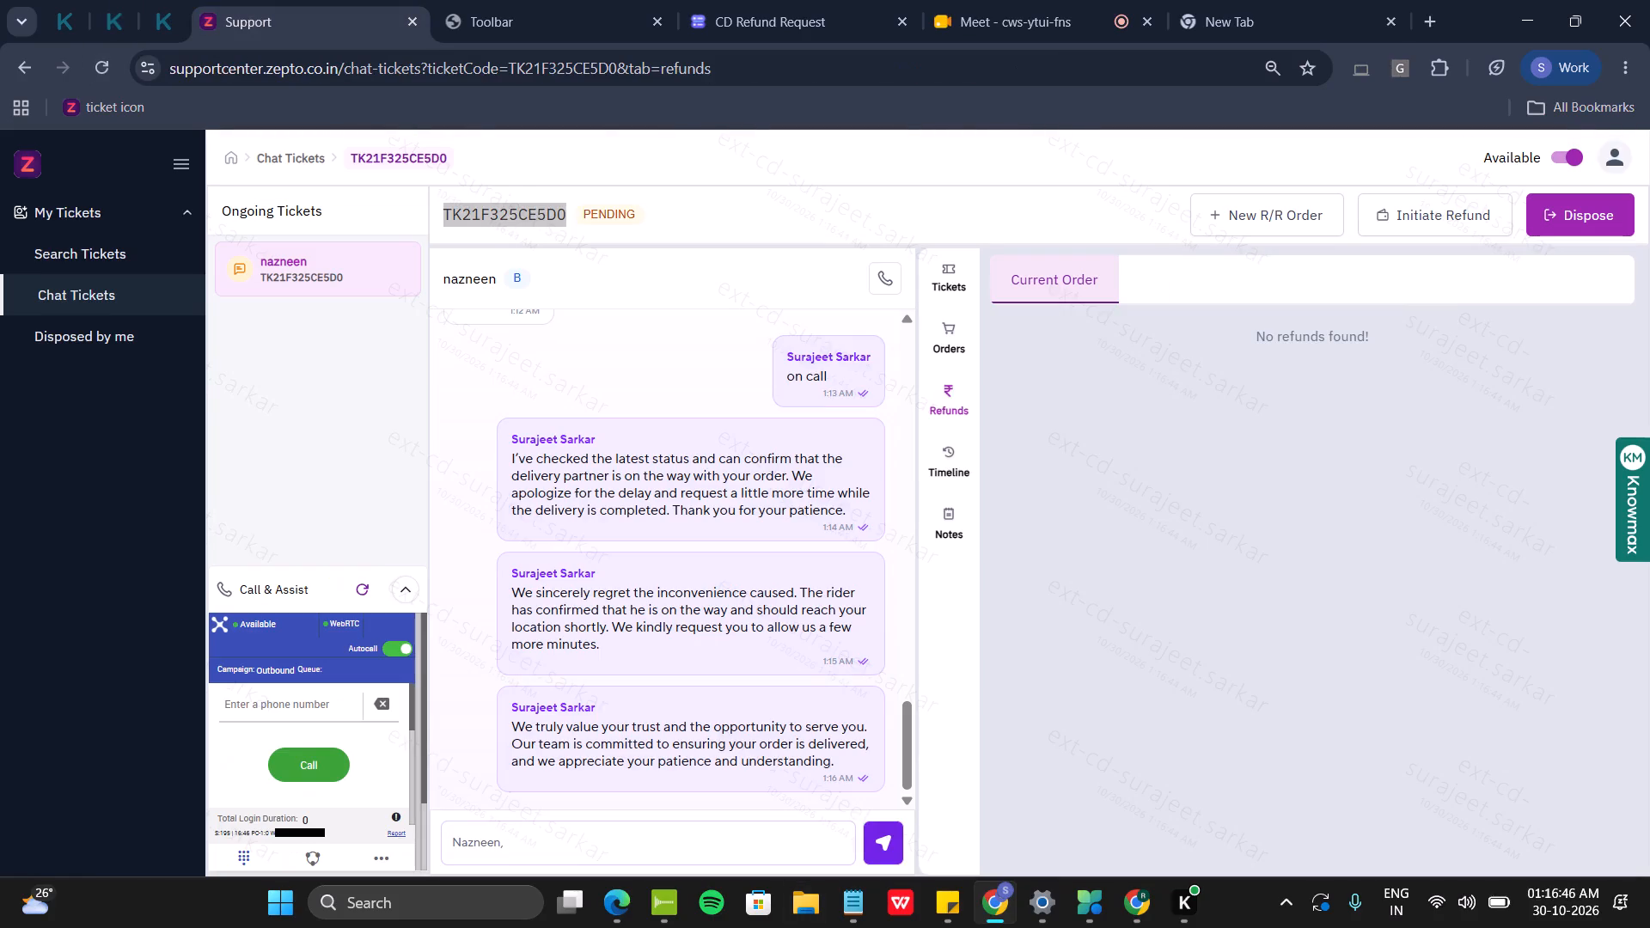
pyautogui.rightClick(717, 831)
pyautogui.click(803, 589)
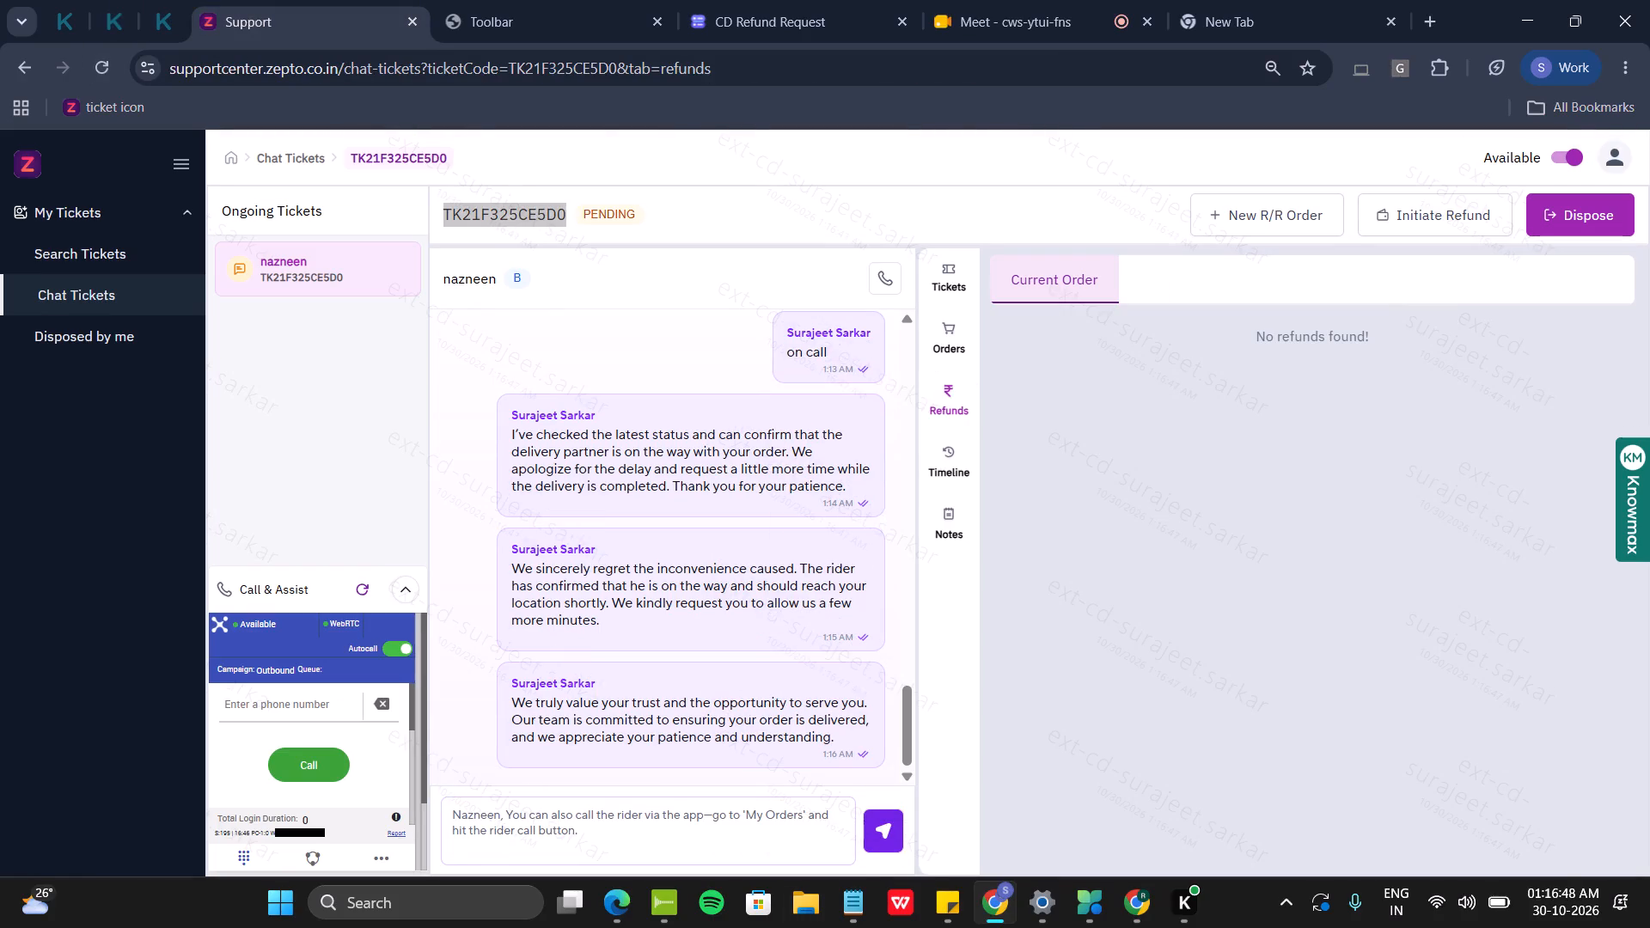
# Change the capitalised "You" after the customer's name to lowercase "you" and send the reply.
pyautogui.click(513, 815)
pyautogui.press('BackSpace')
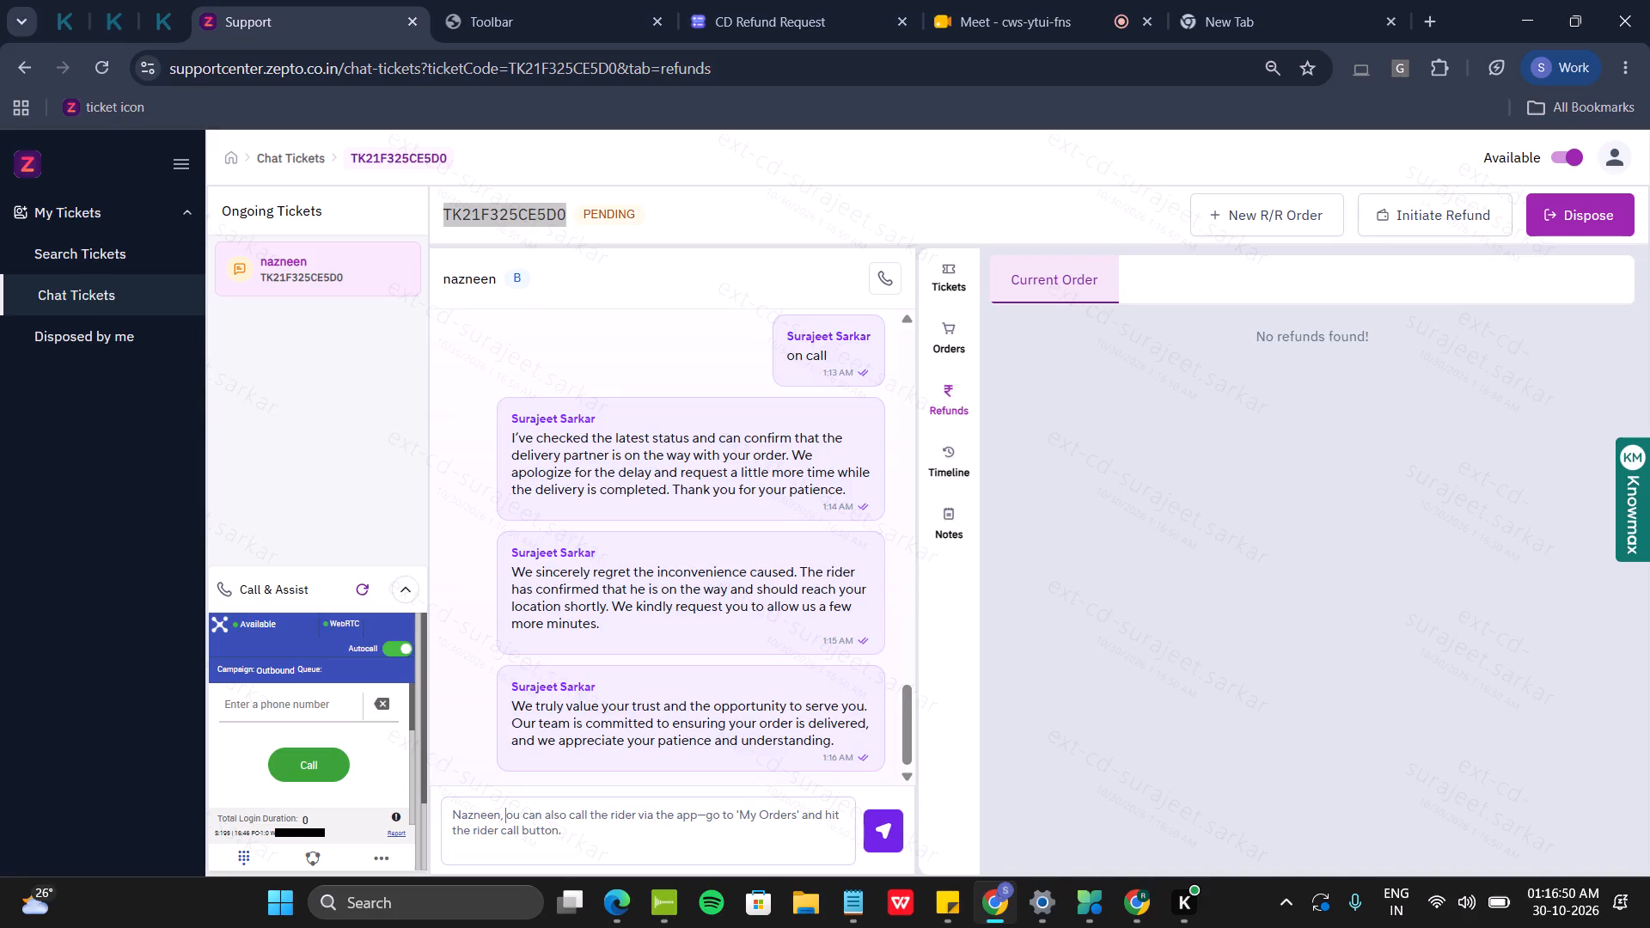
pyautogui.press('y')
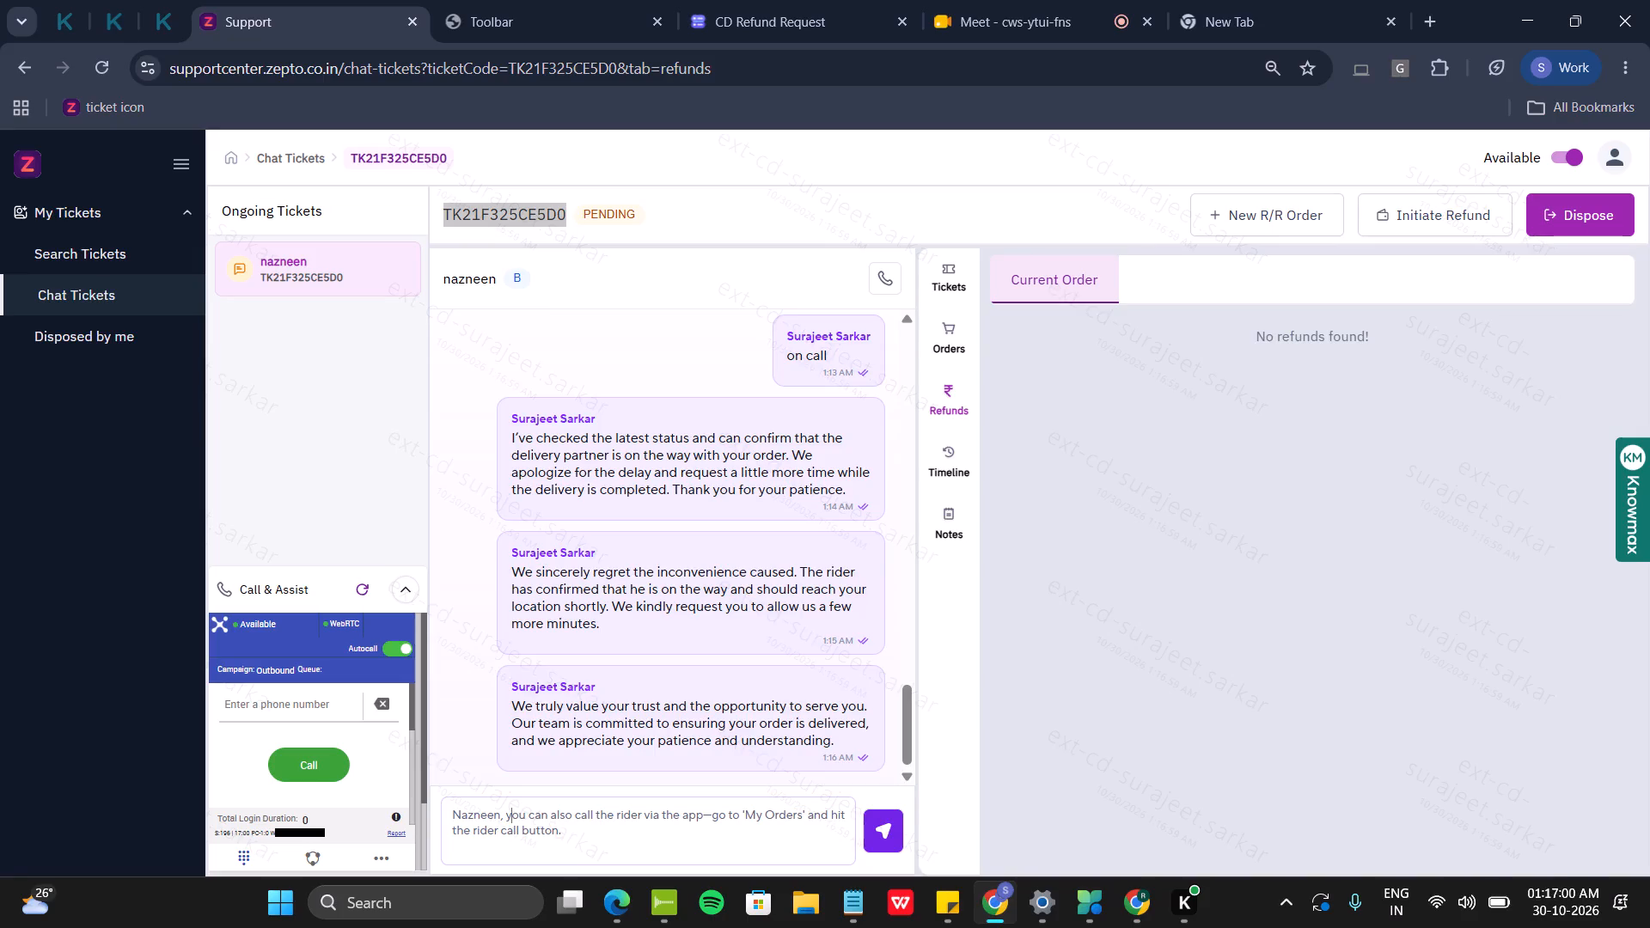
pyautogui.press('Return')
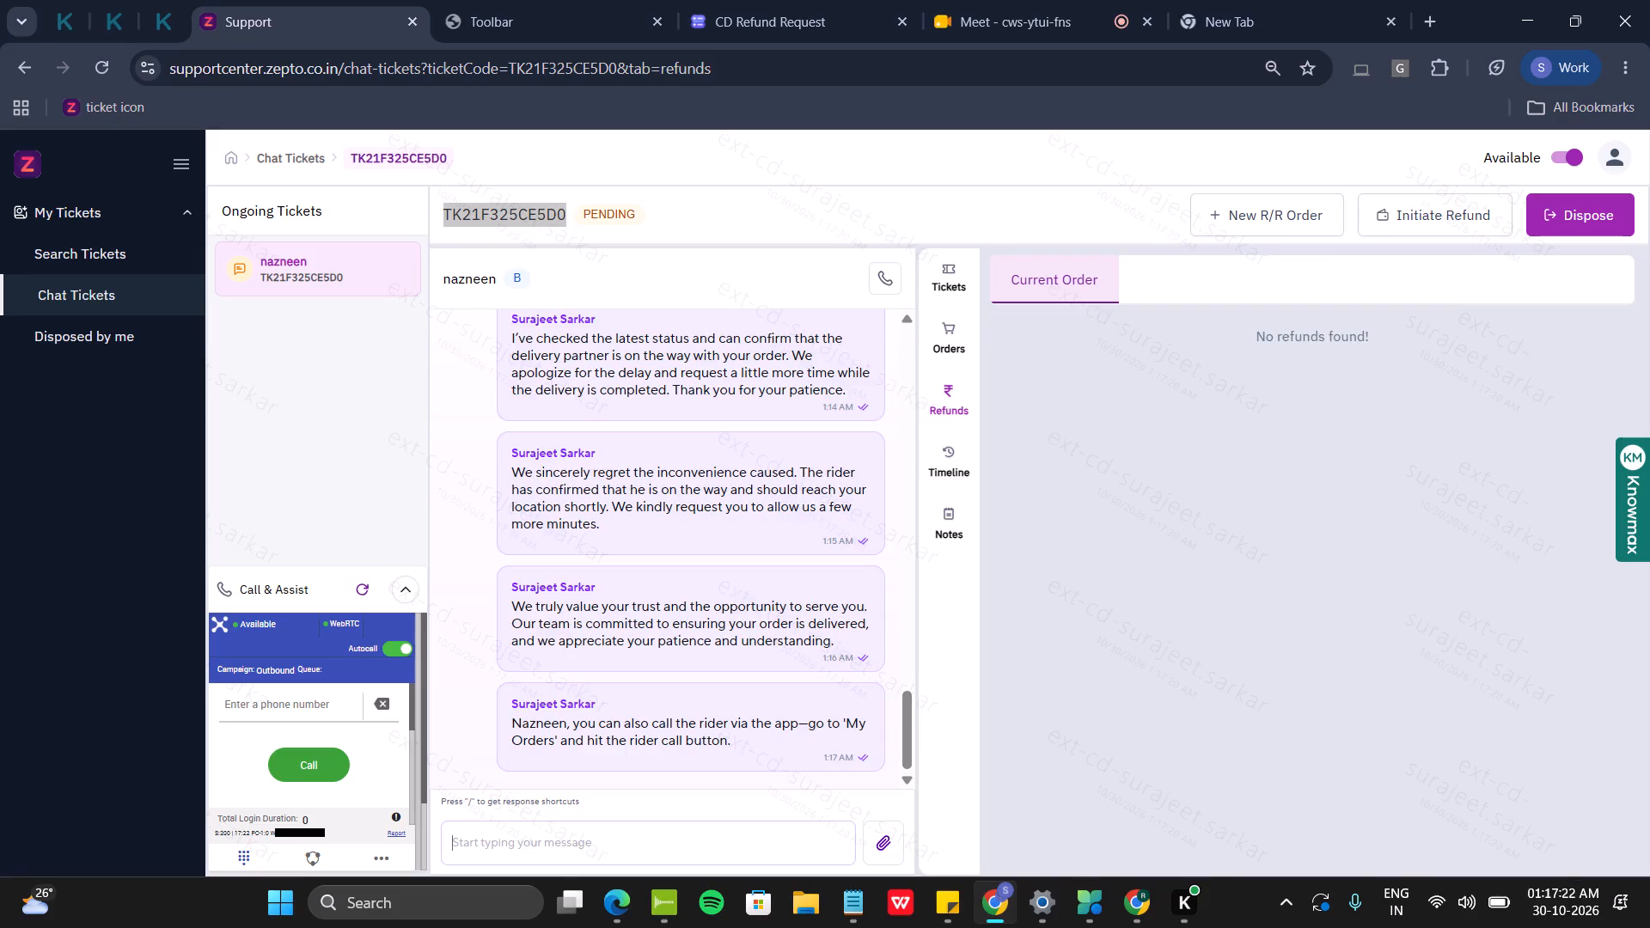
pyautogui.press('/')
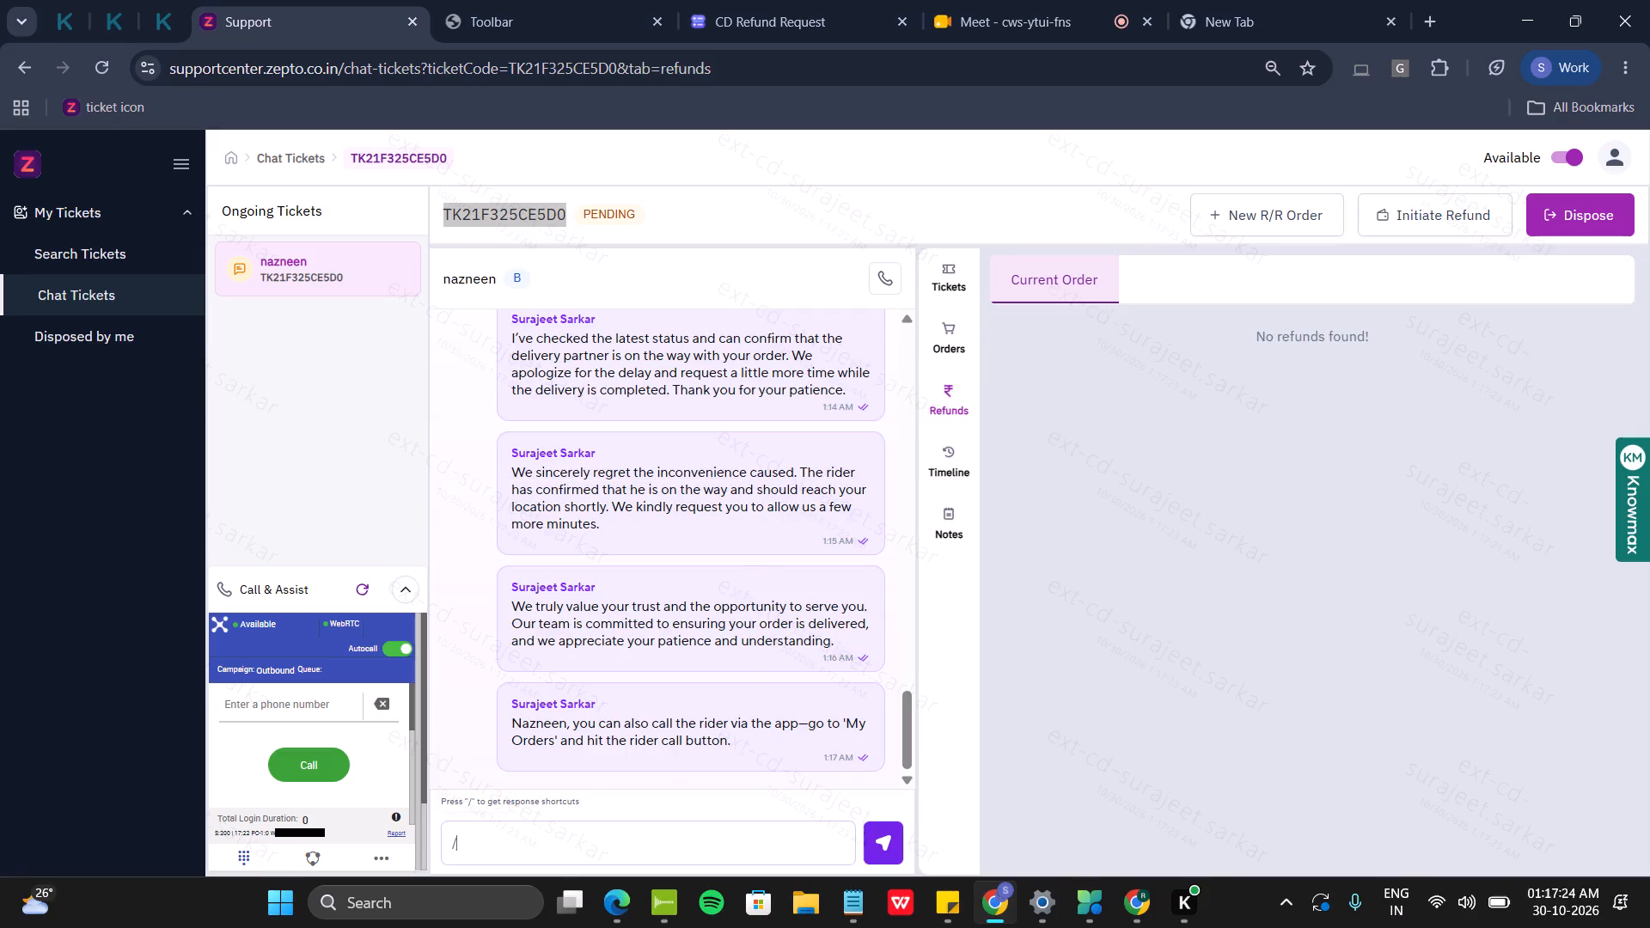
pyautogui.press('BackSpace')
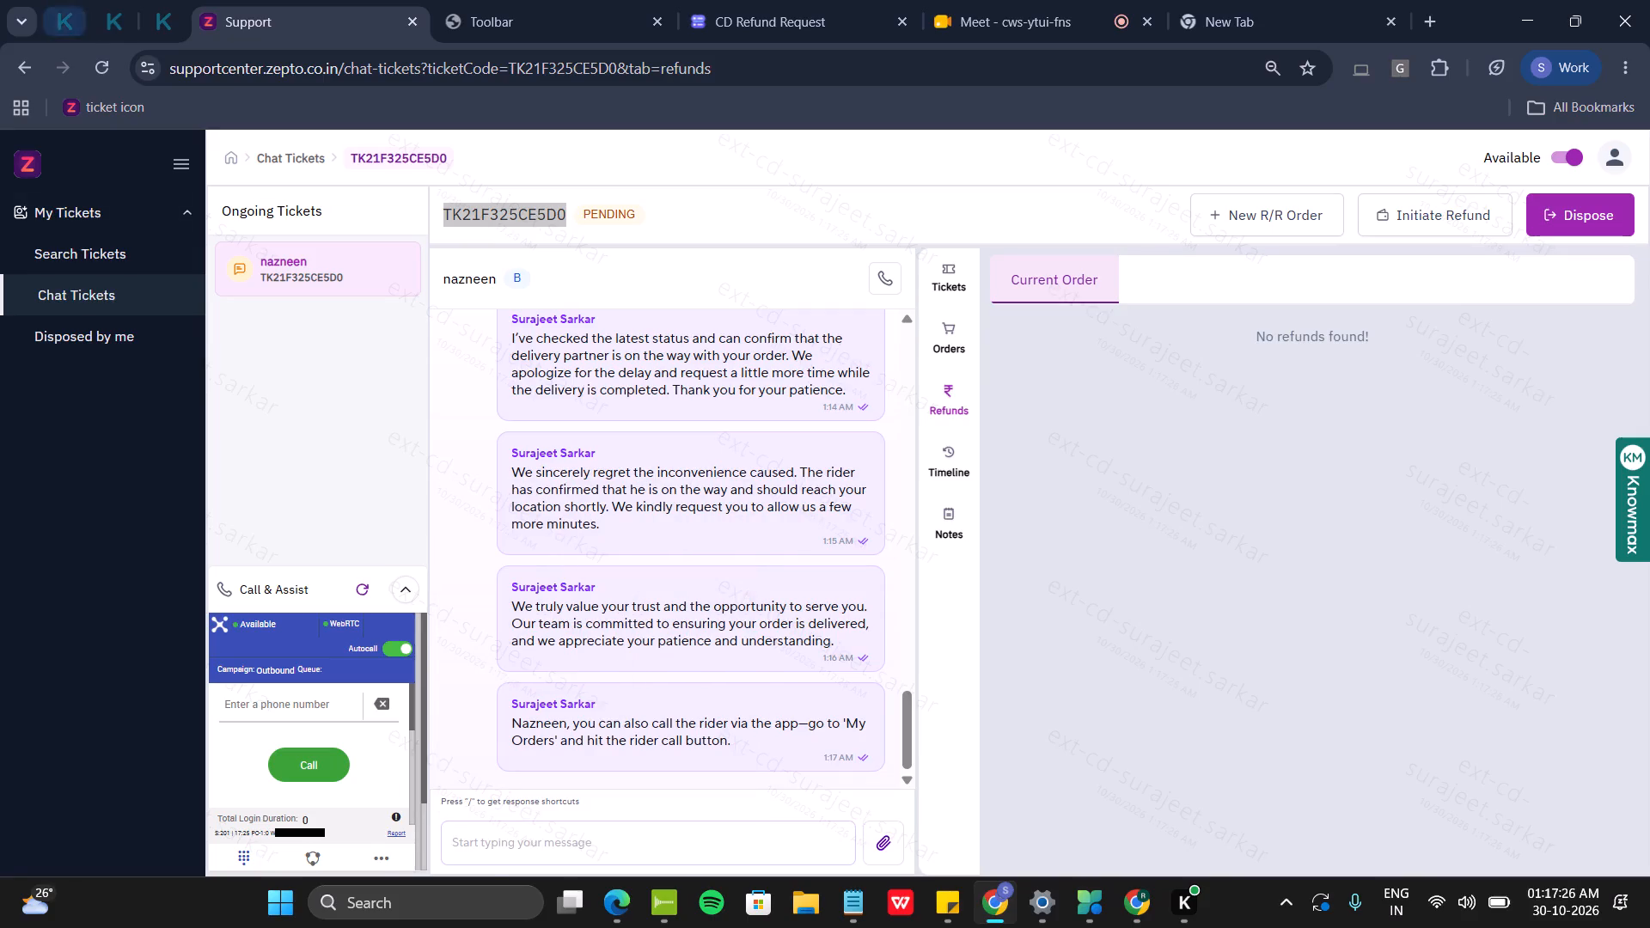
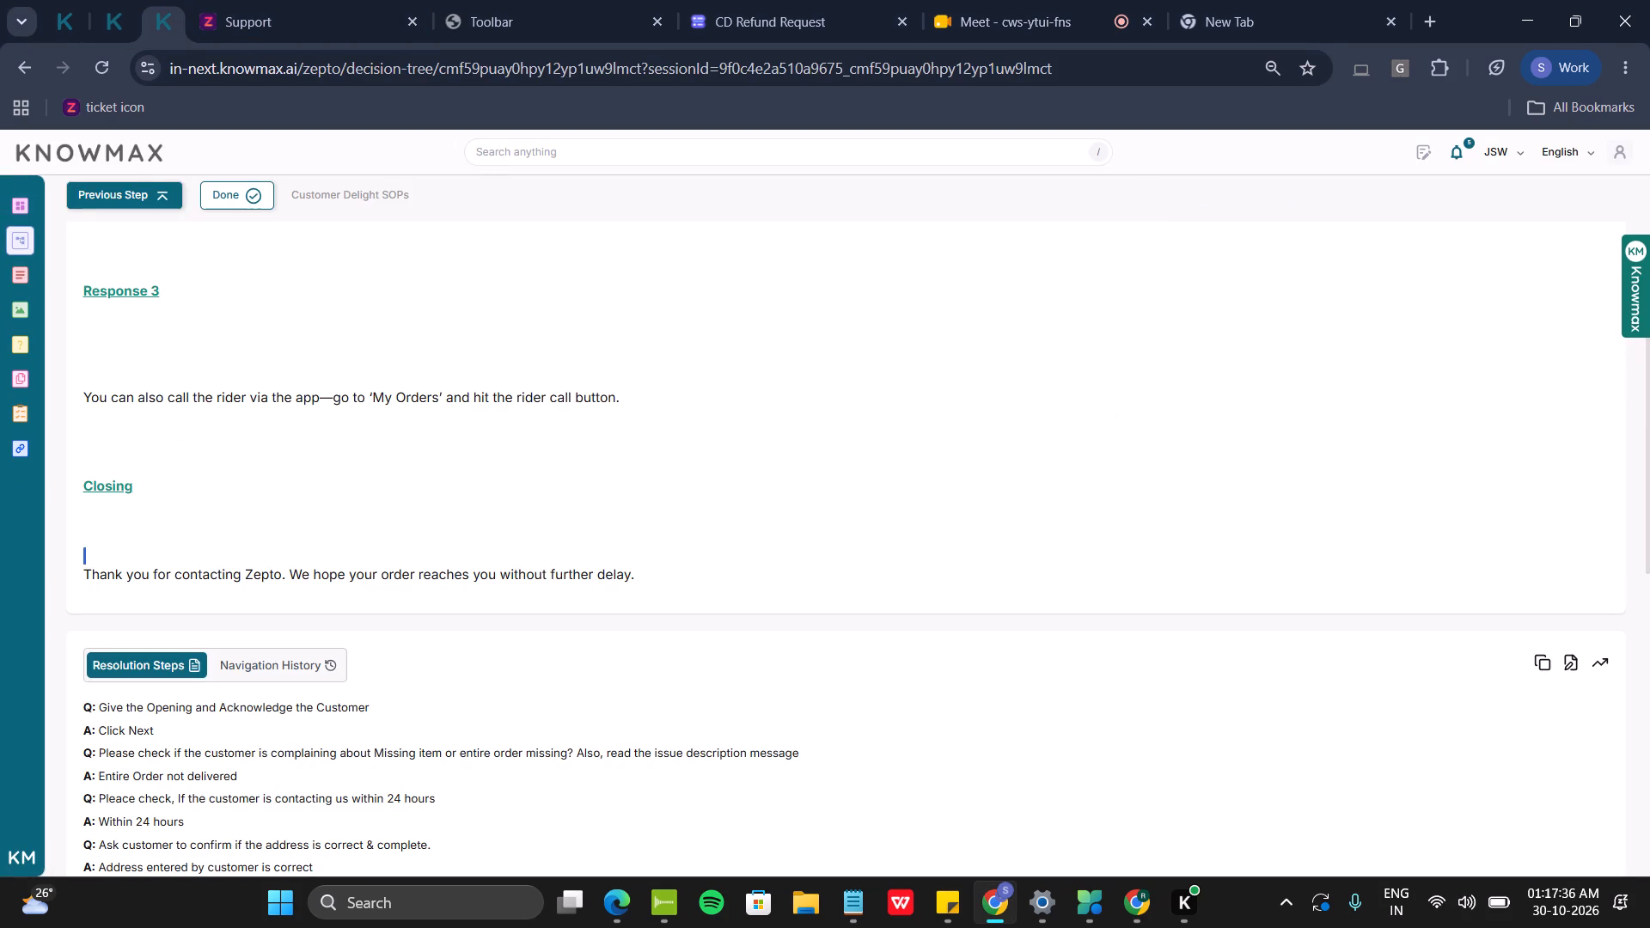
pyautogui.tripleClick(411, 571)
pyautogui.rightClick(411, 571)
pyautogui.click(516, 601)
pyautogui.click(331, 0)
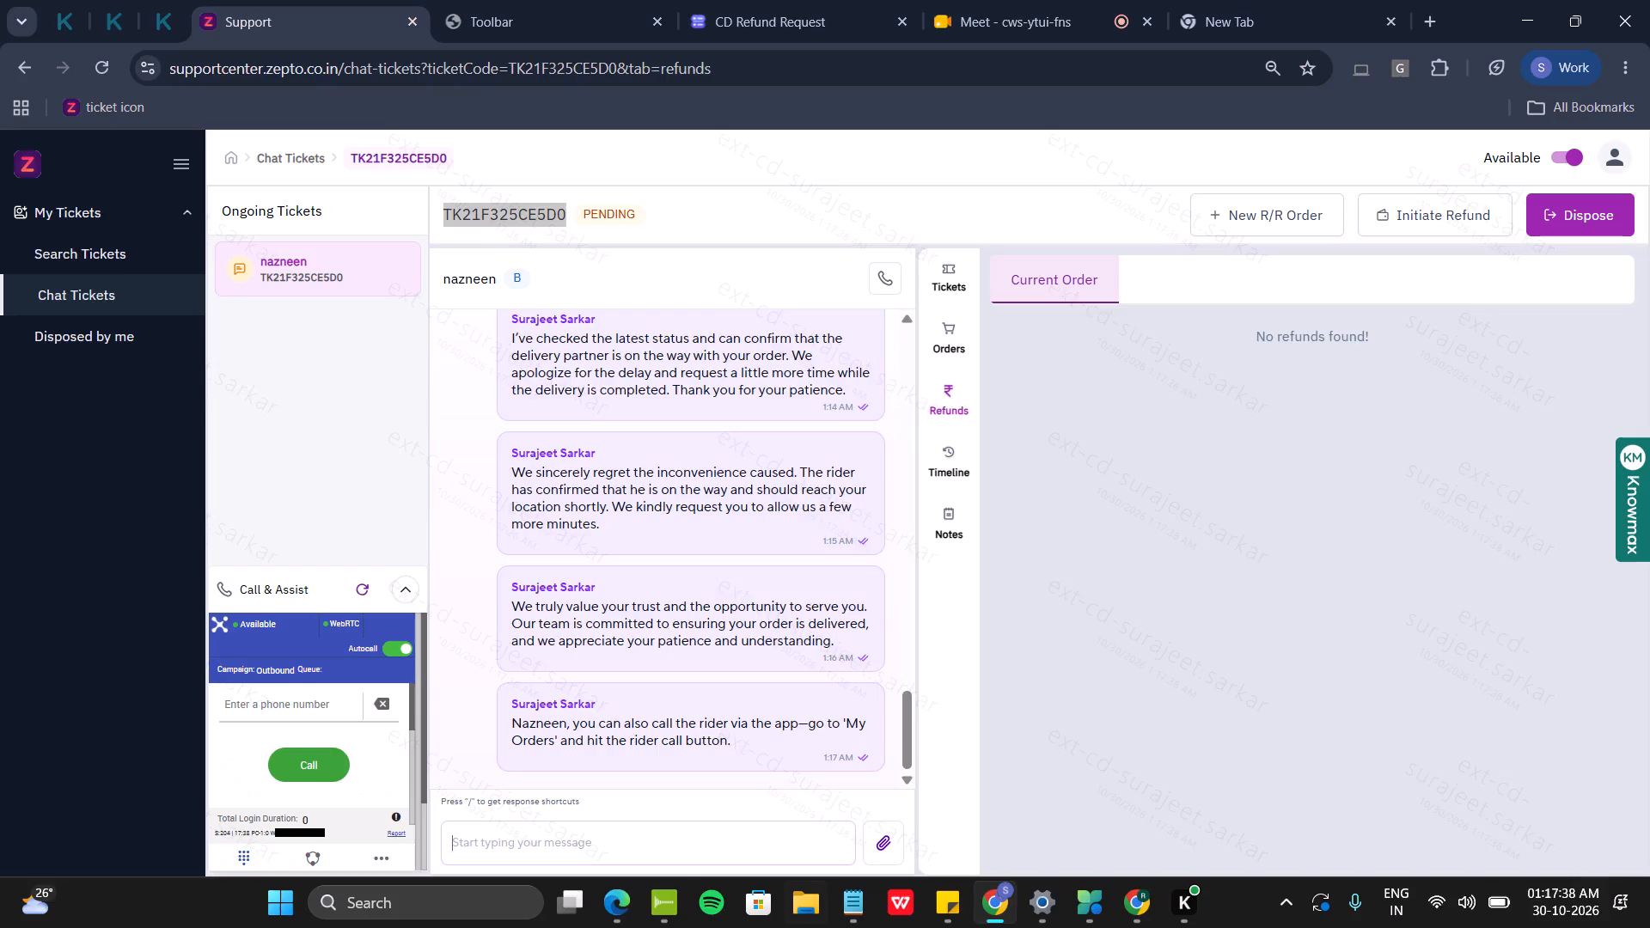
pyautogui.rightClick(742, 843)
pyautogui.click(800, 633)
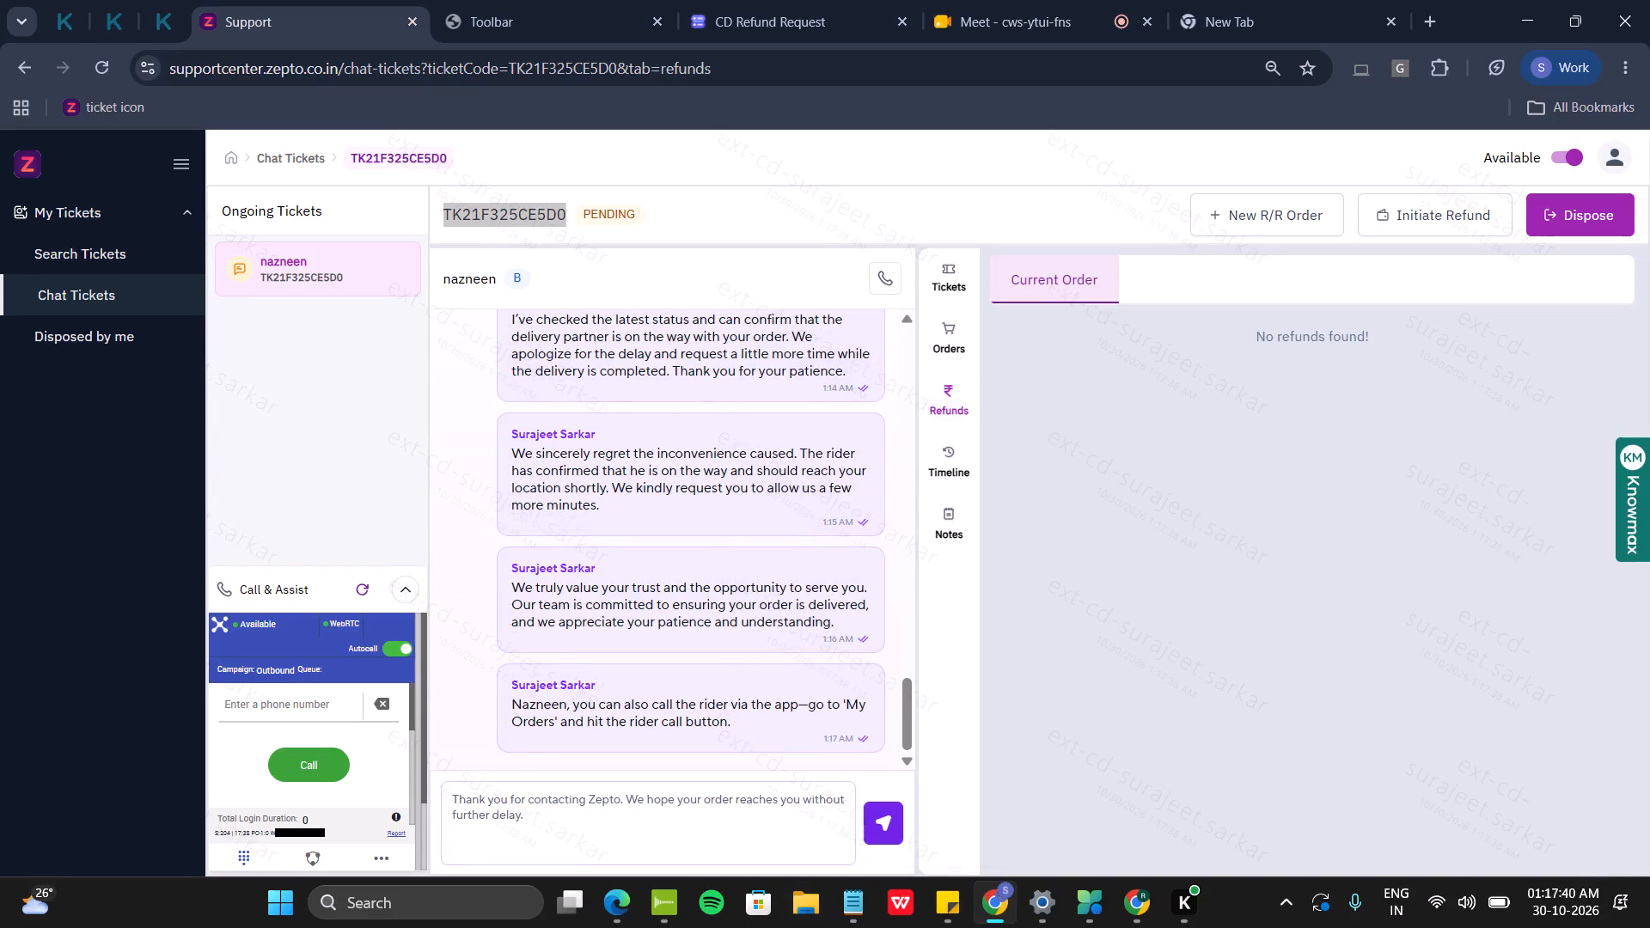
pyautogui.click(962, 349)
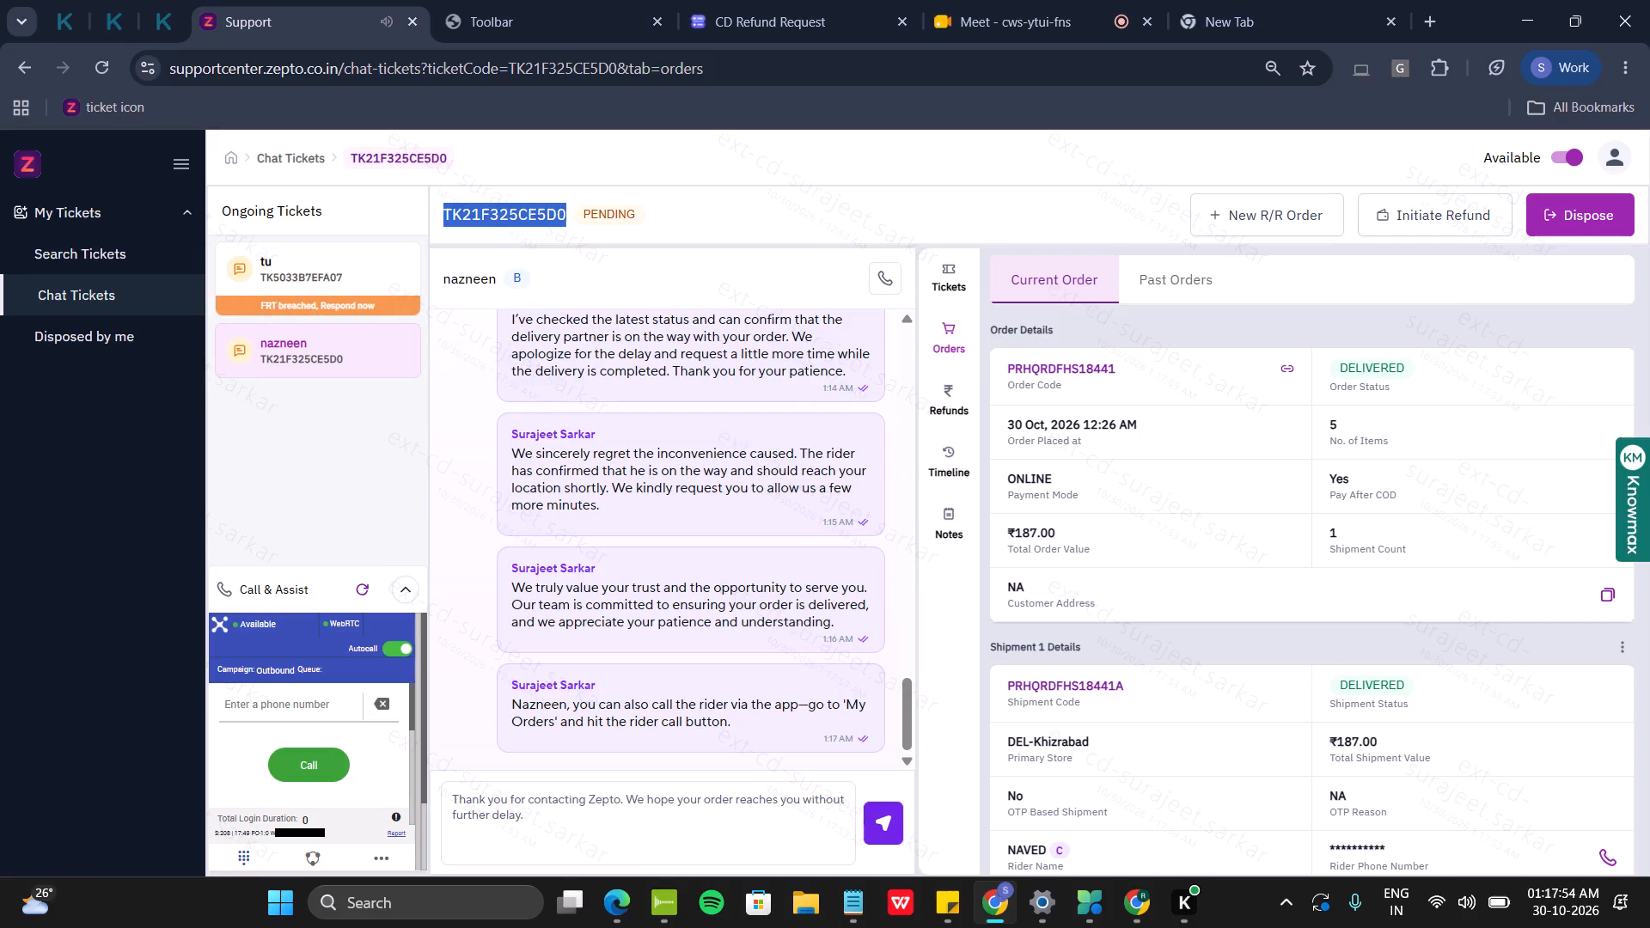
pyautogui.click(789, 671)
pyautogui.click(809, 836)
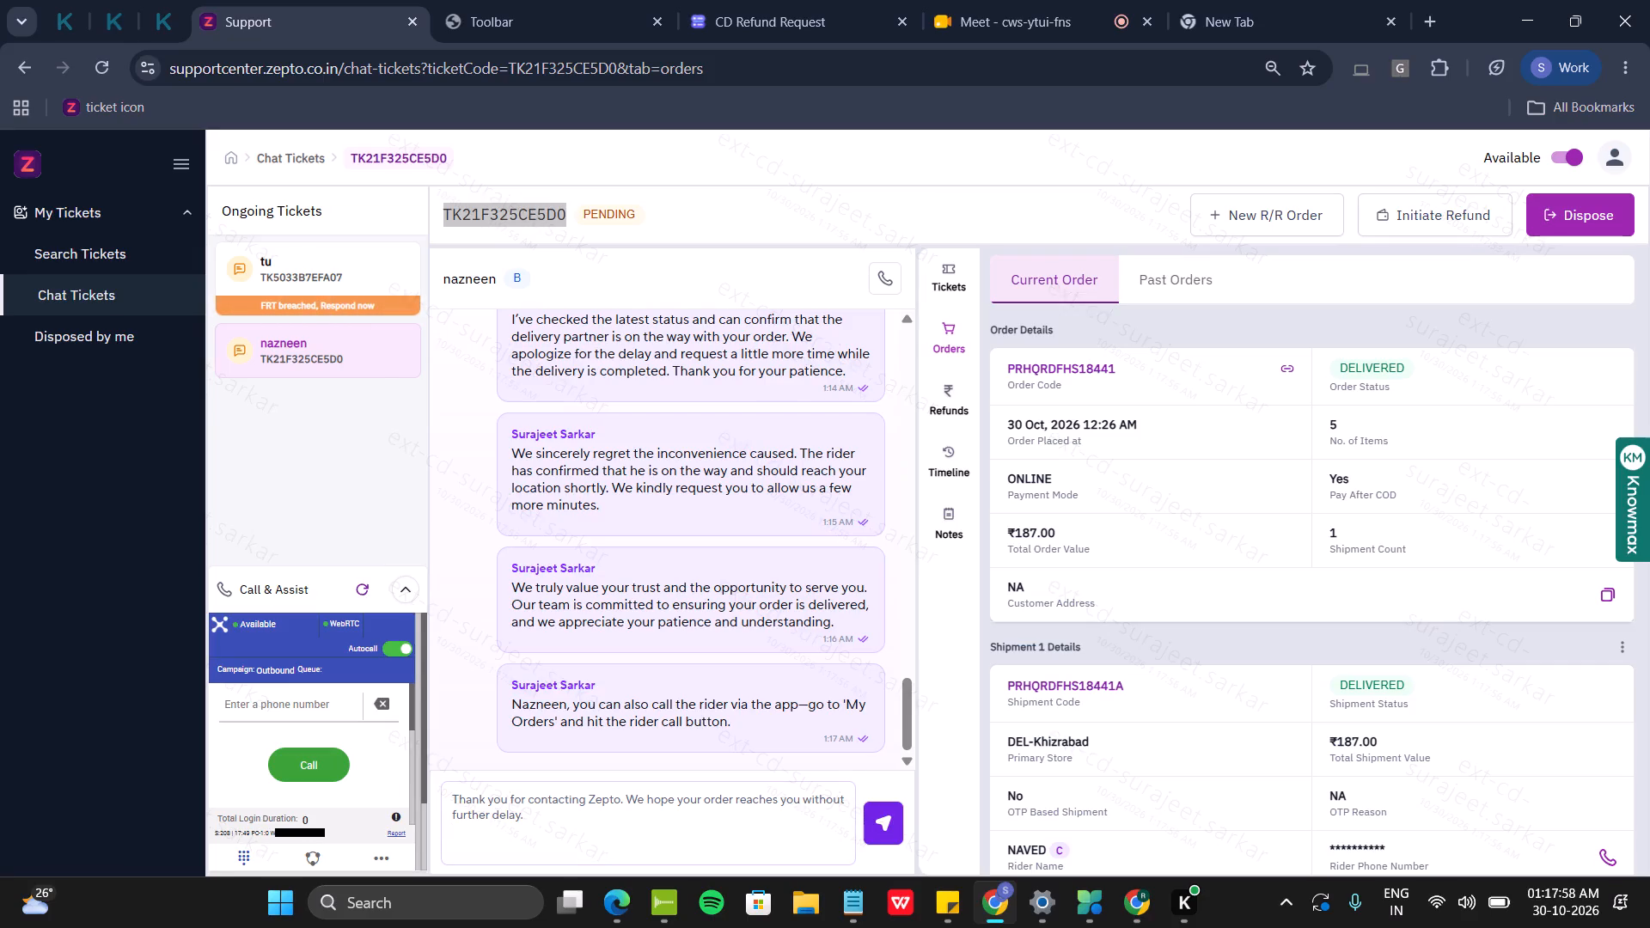
pyautogui.click(895, 833)
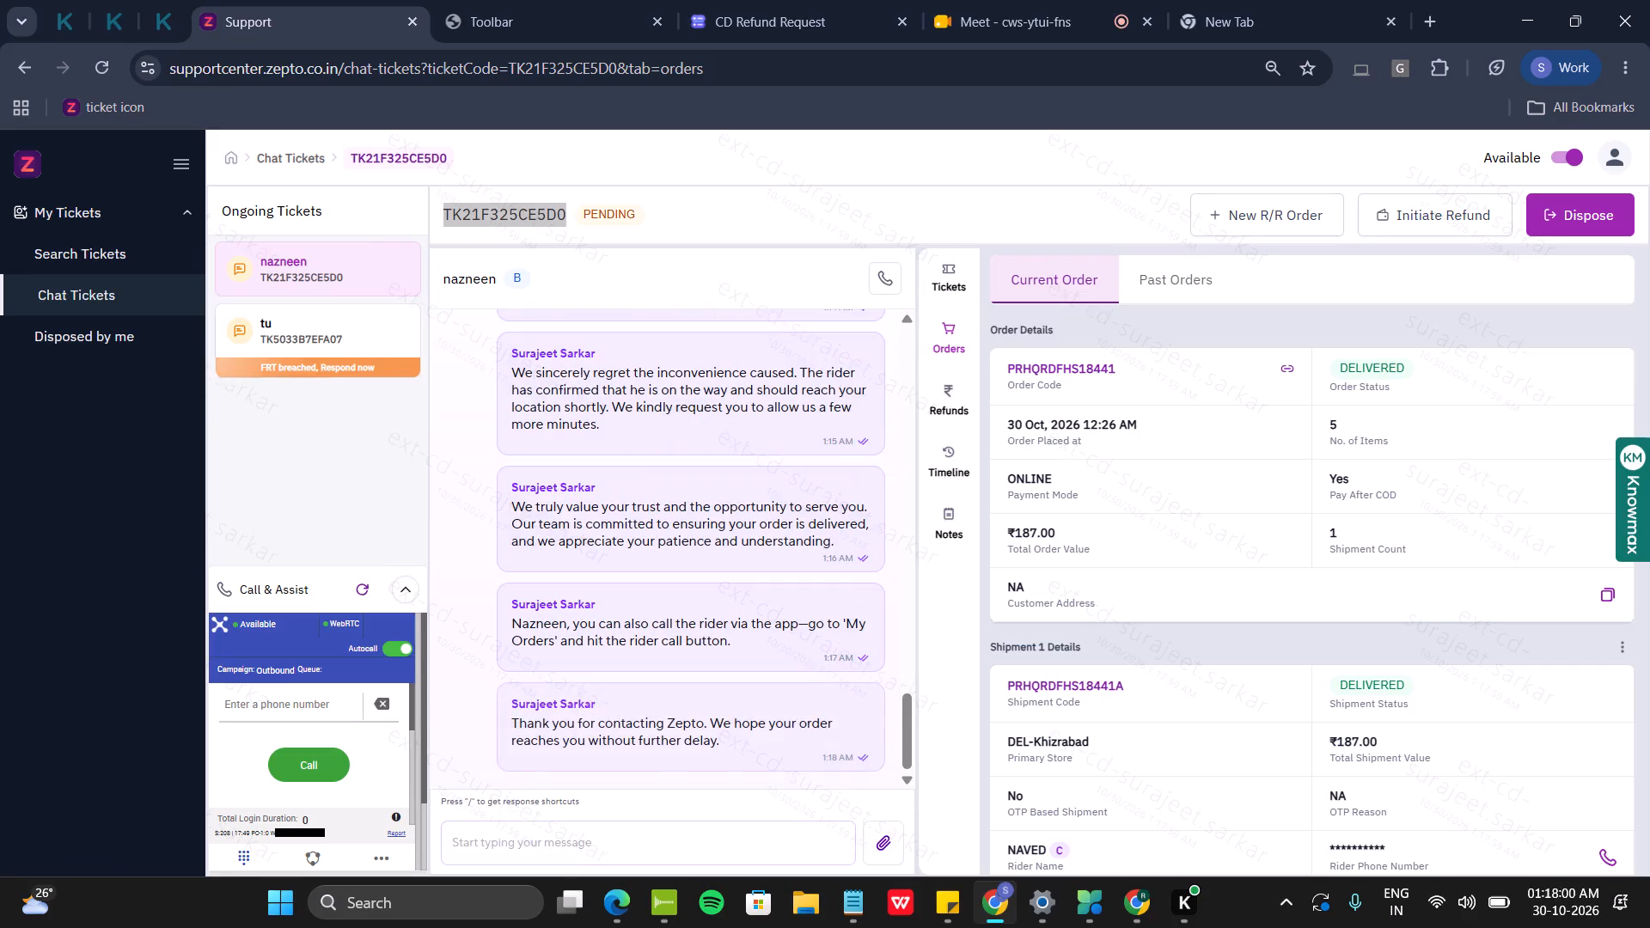
pyautogui.click(338, 324)
pyautogui.click(590, 847)
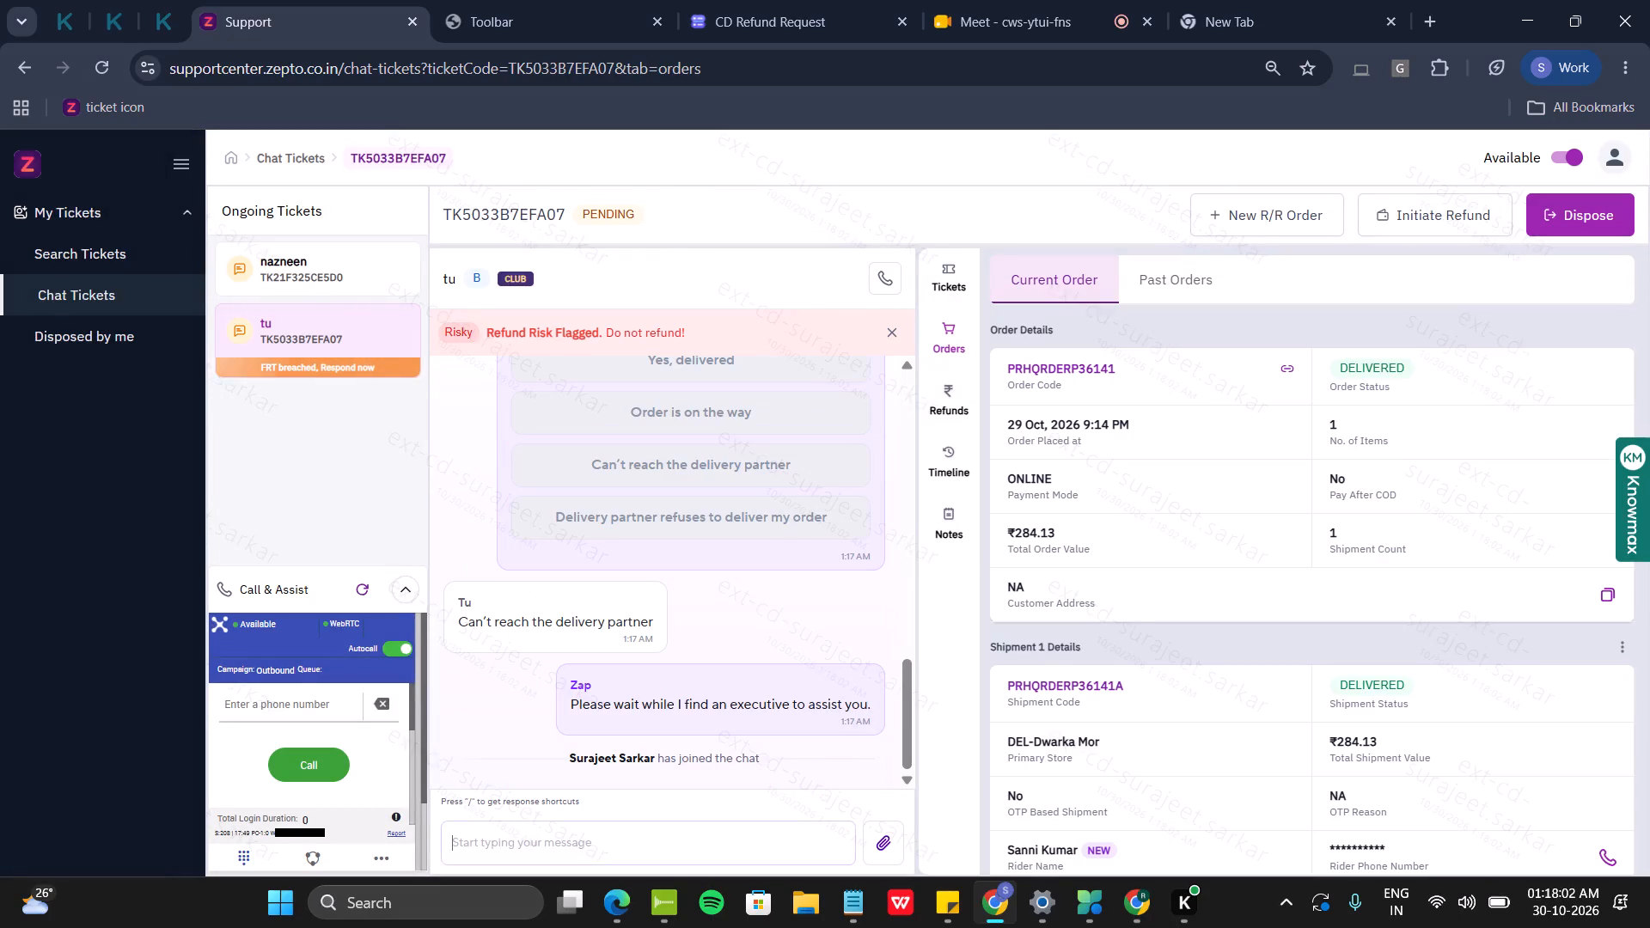
pyautogui.press('super+v')
pyautogui.press('Left')
pyautogui.press('Return')
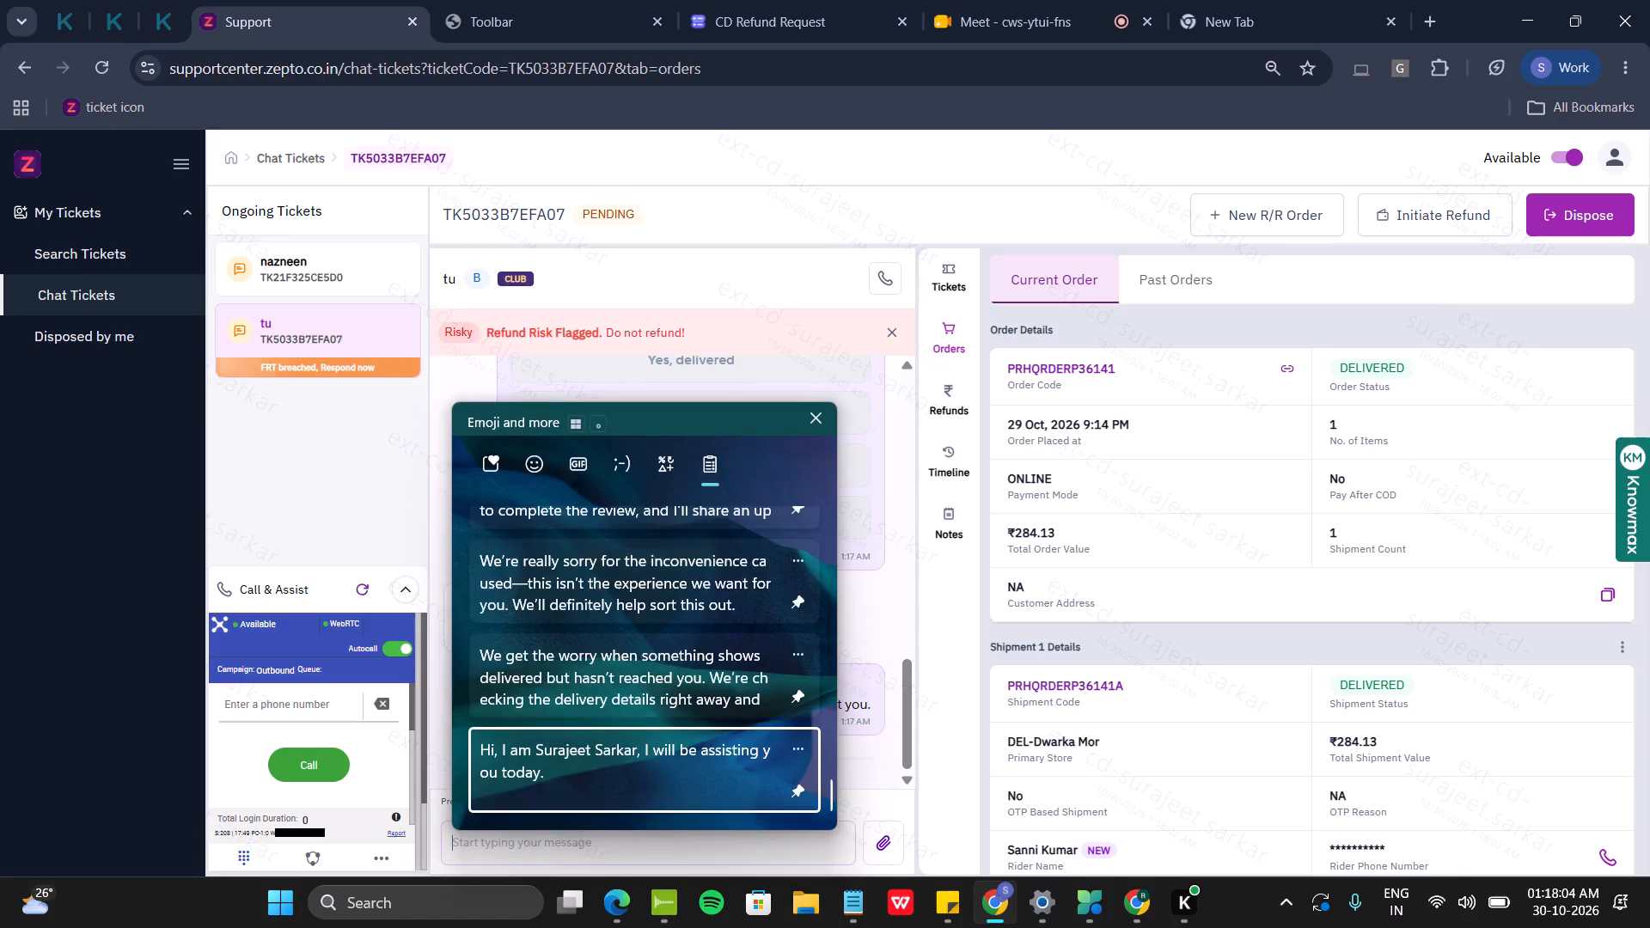
pyautogui.hotkey('ctrl', 'v')
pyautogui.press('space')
pyautogui.press('Return')
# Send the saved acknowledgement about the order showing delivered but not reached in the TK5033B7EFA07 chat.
pyautogui.press('super+v')
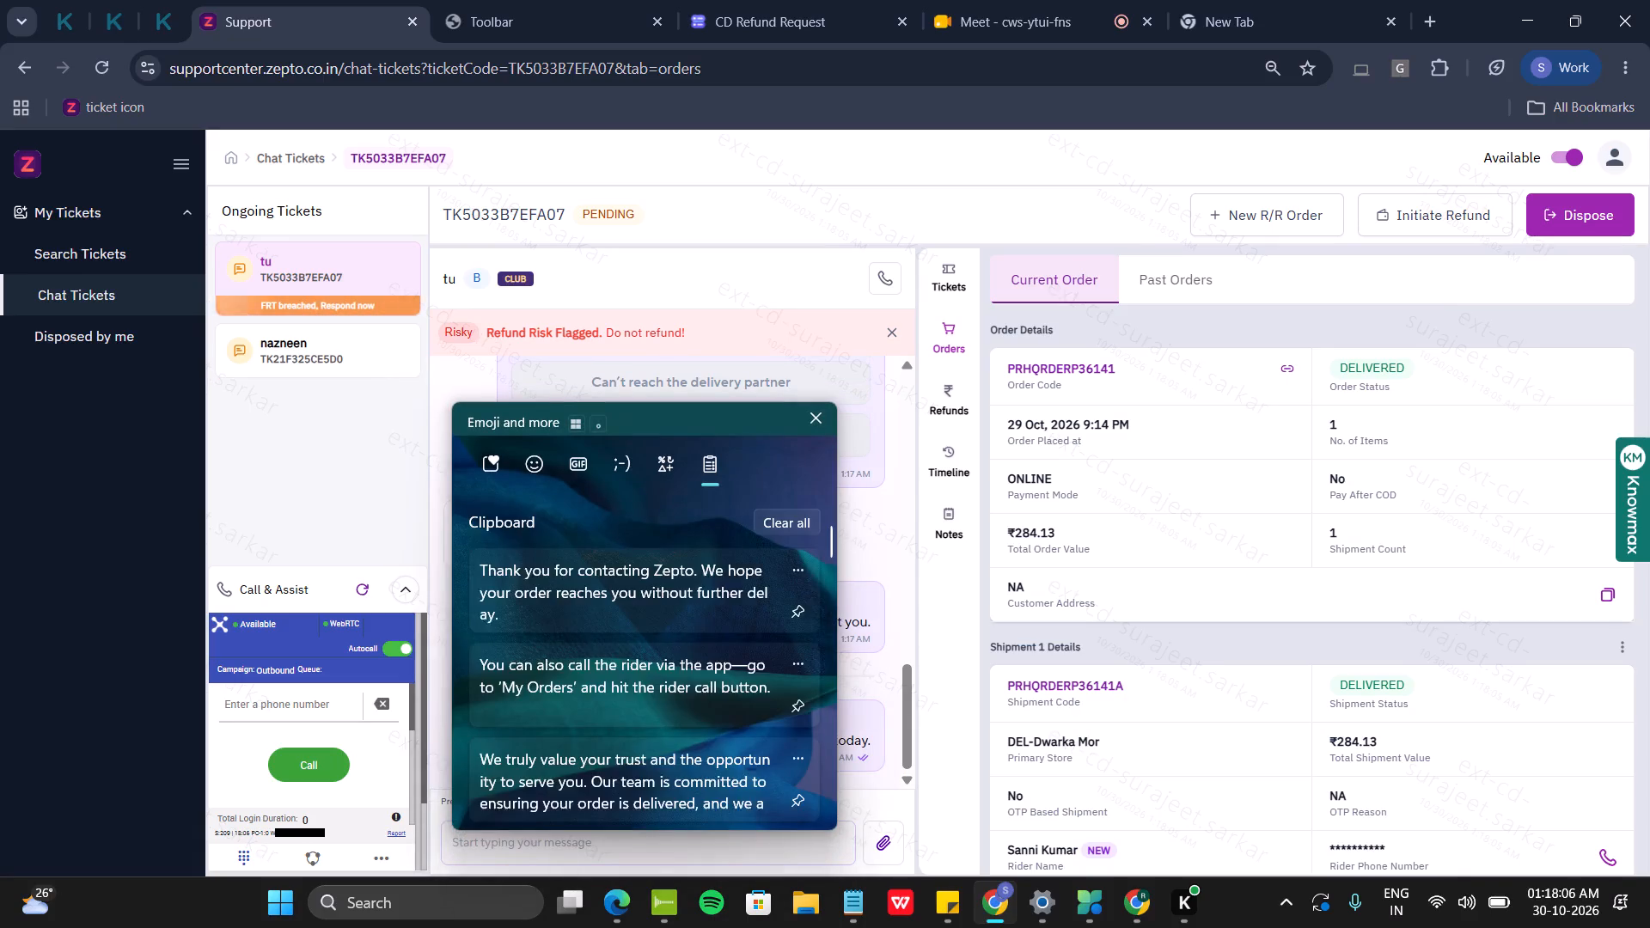
pyautogui.press('Left')
pyautogui.press('Left')
pyautogui.press('Return')
pyautogui.hotkey('ctrl', 'v')
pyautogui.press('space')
pyautogui.press('Return')
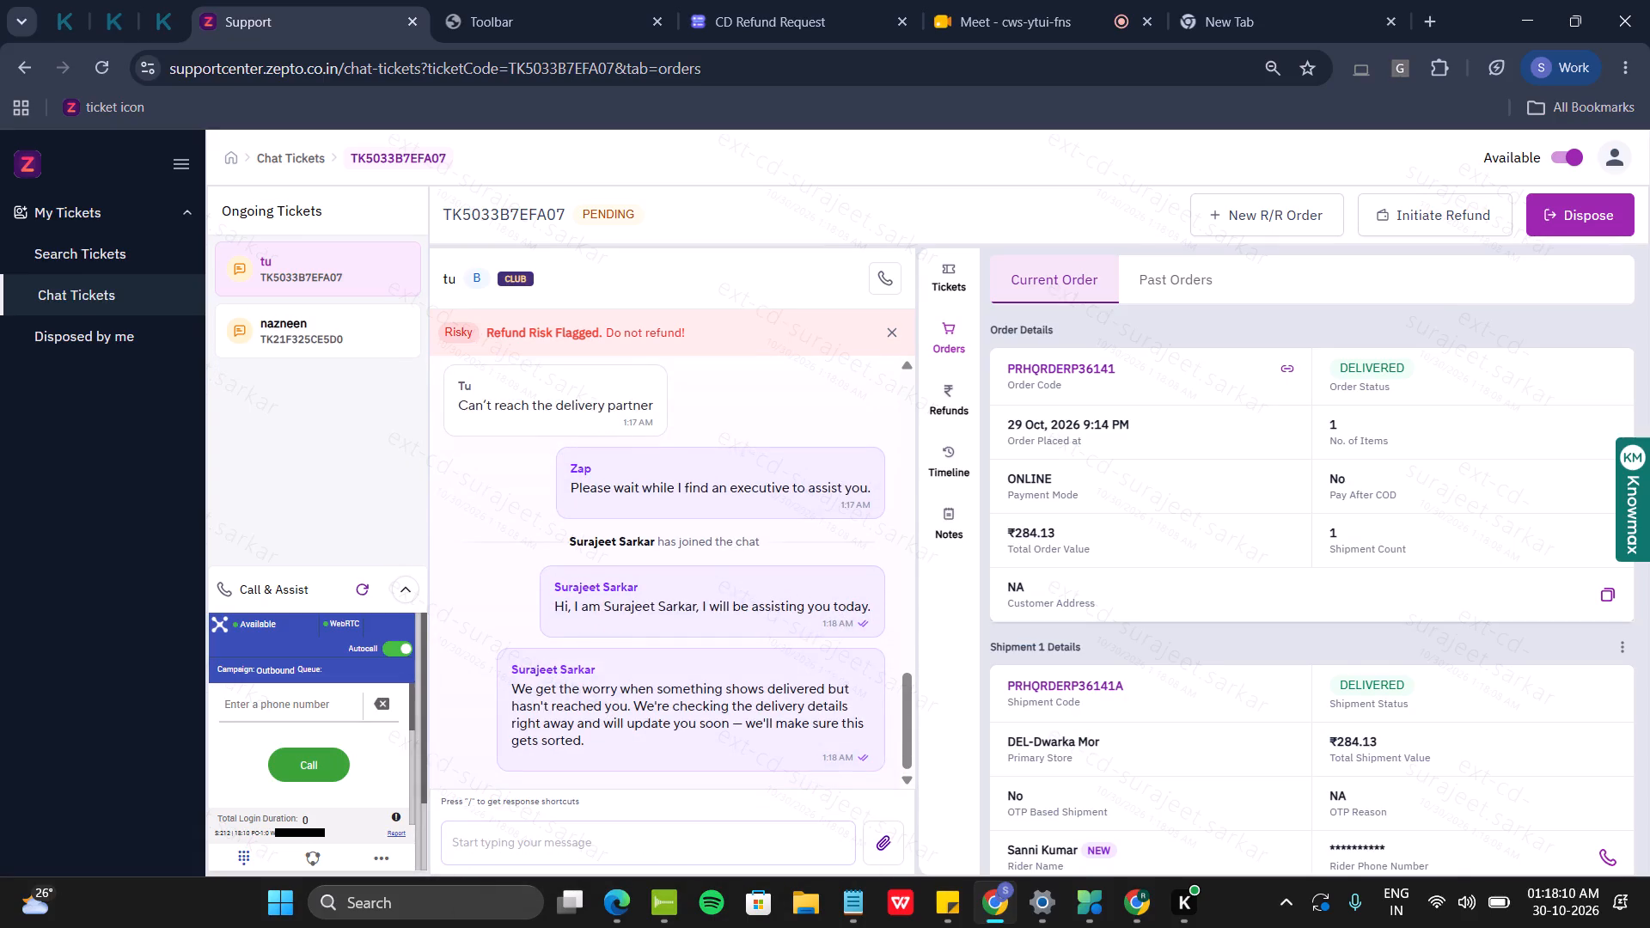
pyautogui.click(388, 325)
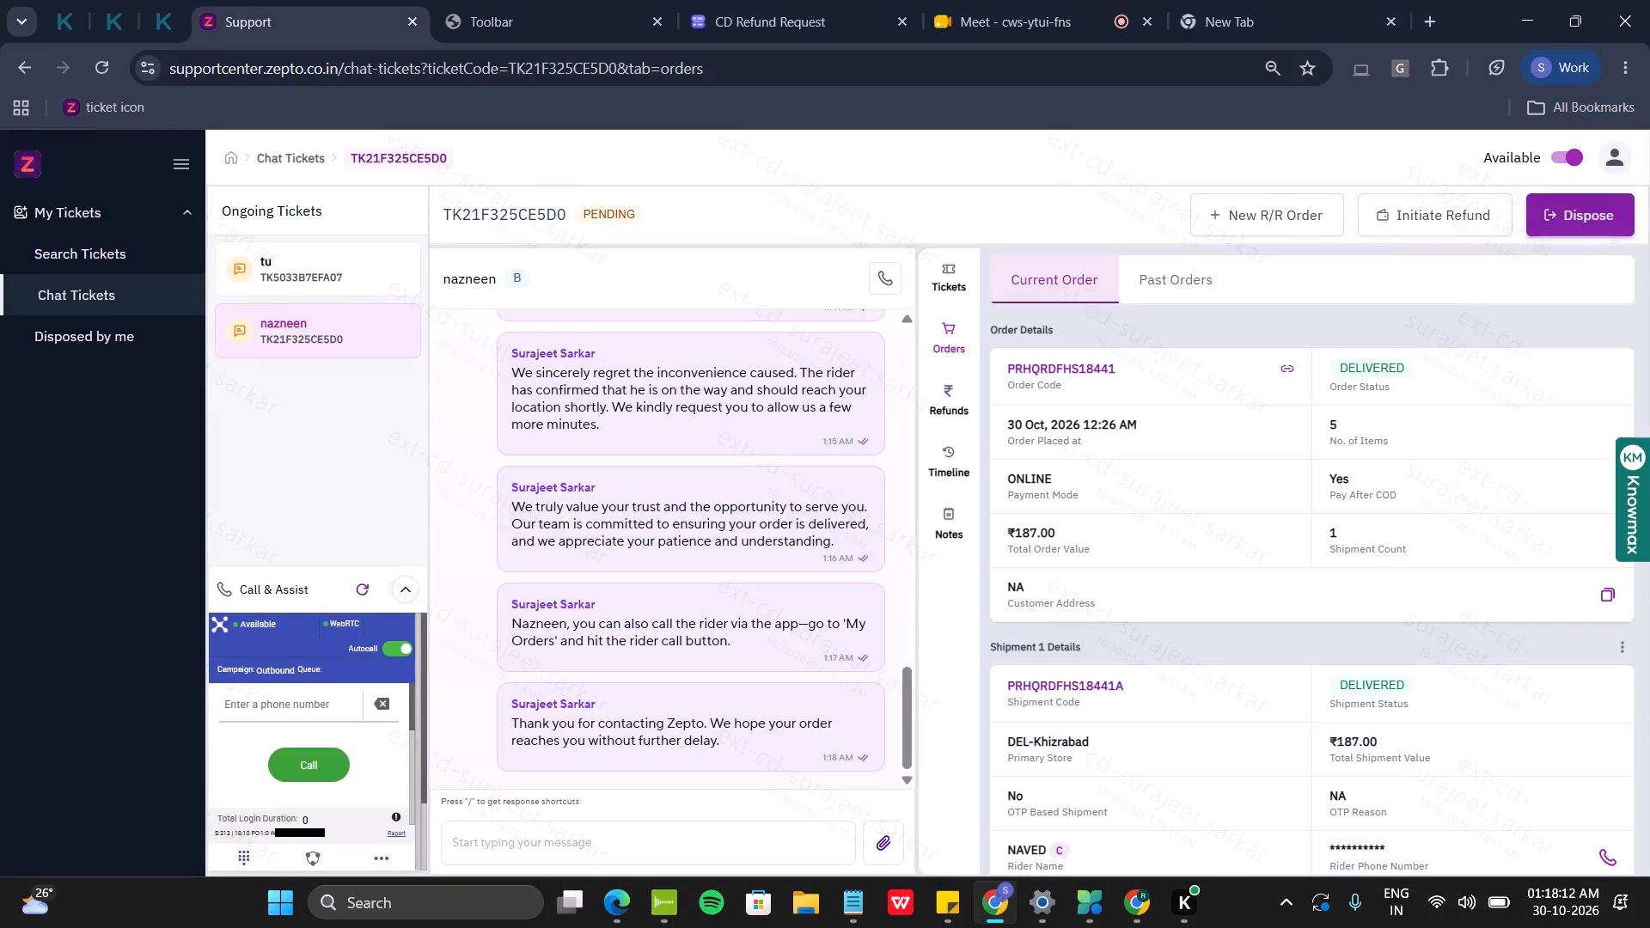
pyautogui.click(948, 527)
pyautogui.click(1057, 849)
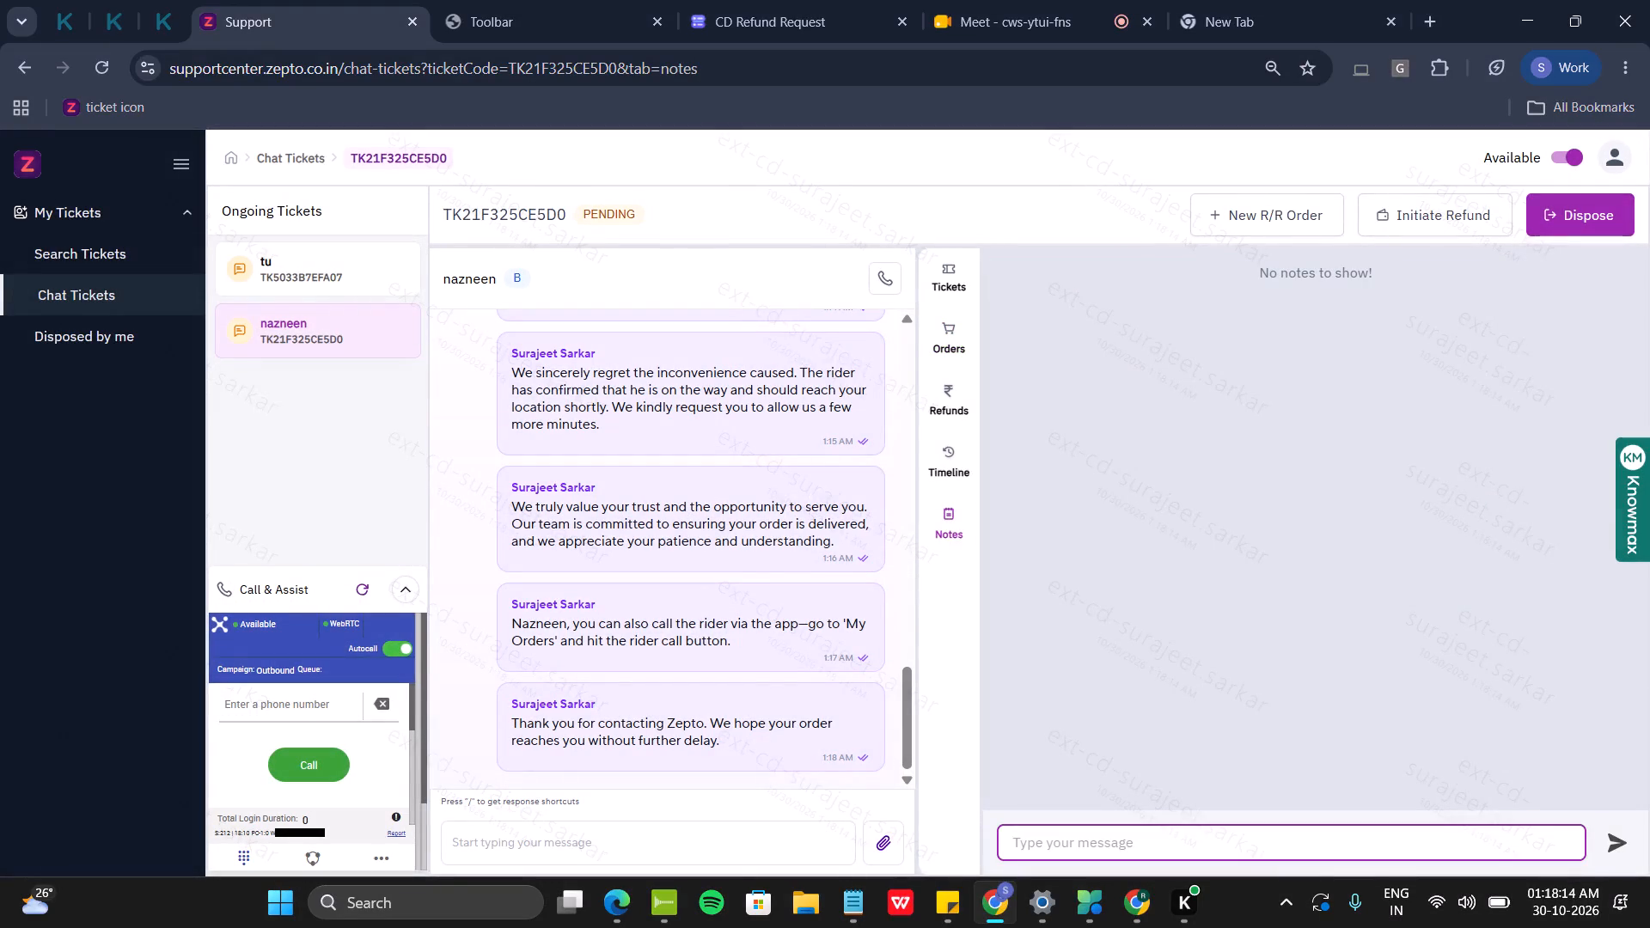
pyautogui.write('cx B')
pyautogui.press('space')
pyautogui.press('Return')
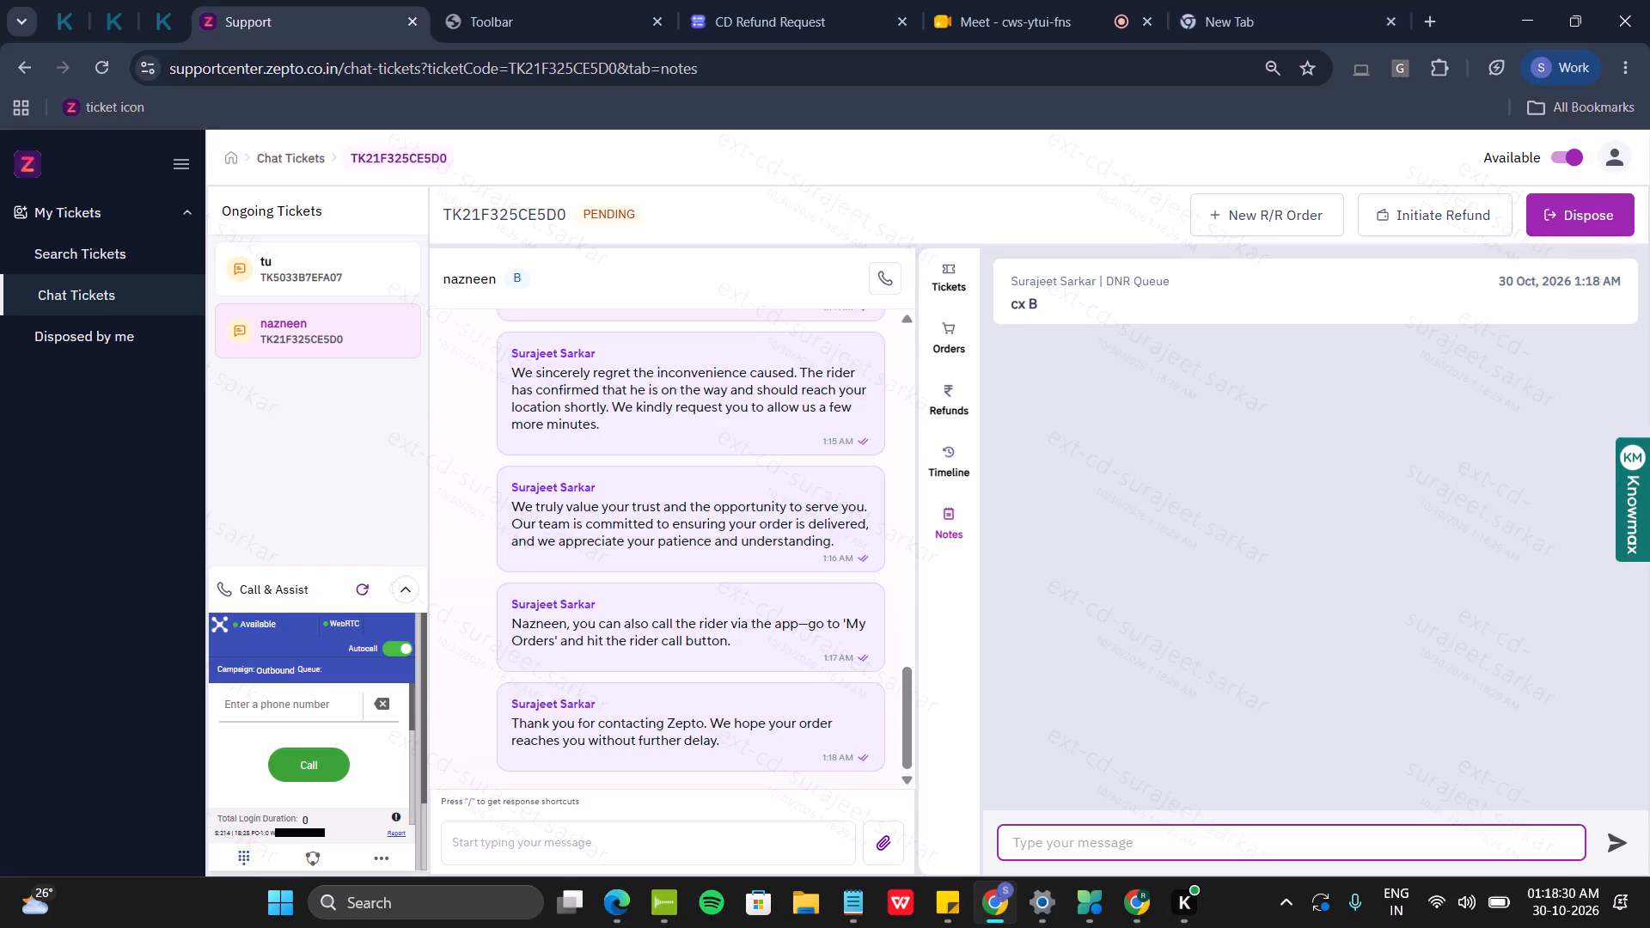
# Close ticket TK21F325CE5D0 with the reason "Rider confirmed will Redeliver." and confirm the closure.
pyautogui.click(1547, 218)
pyautogui.click(1309, 219)
pyautogui.click(1405, 630)
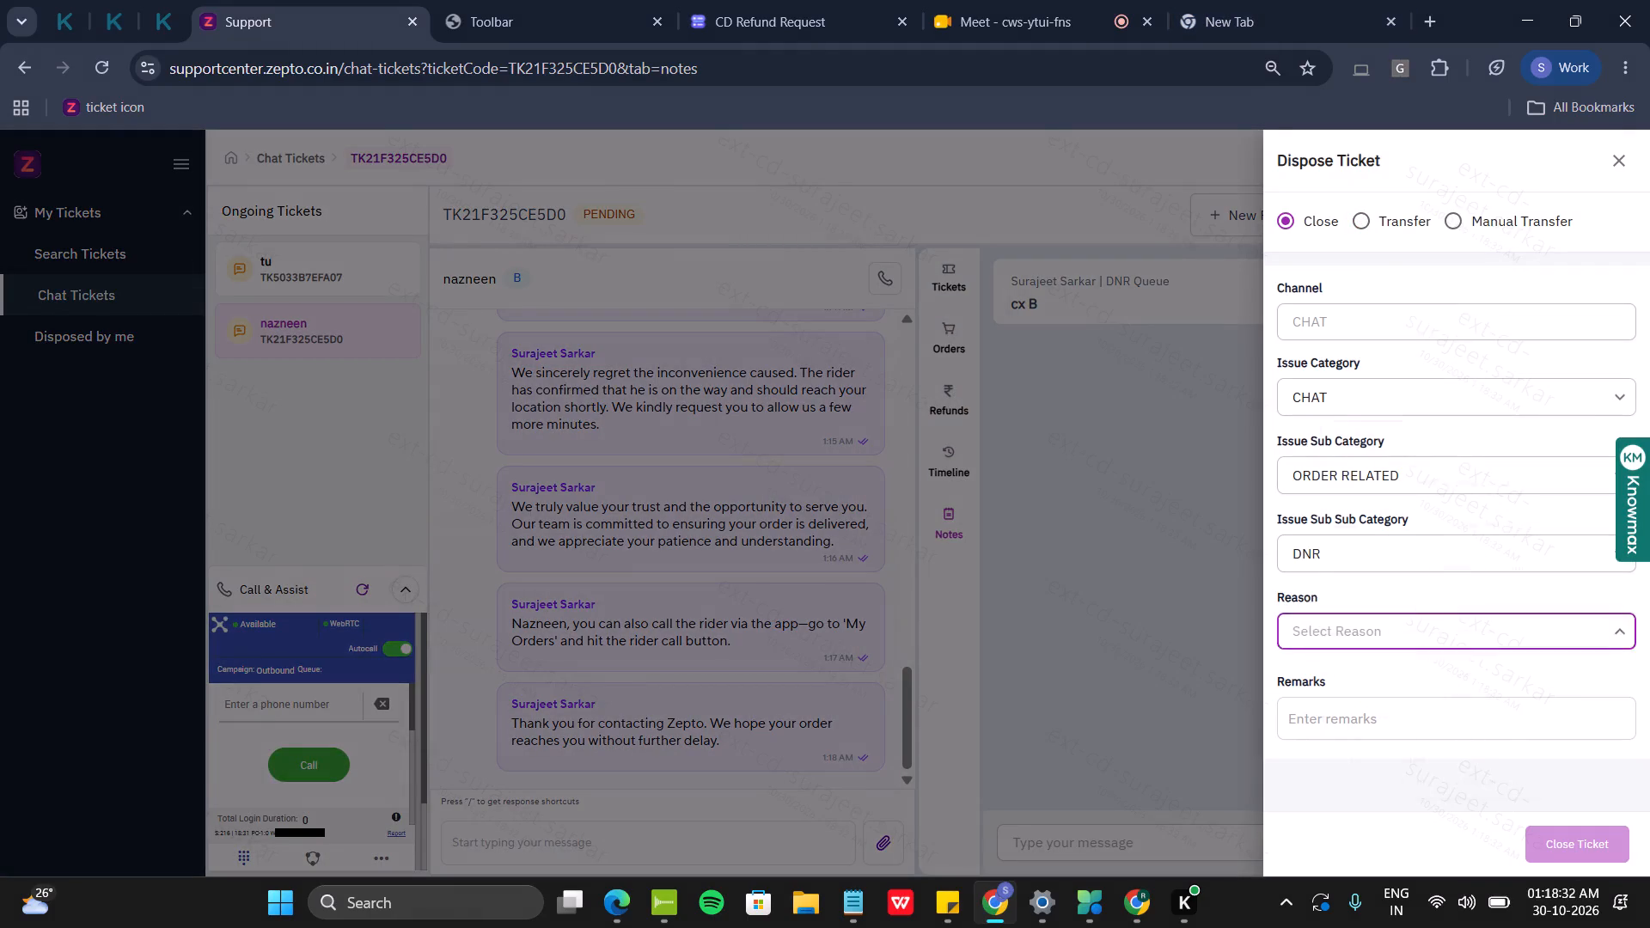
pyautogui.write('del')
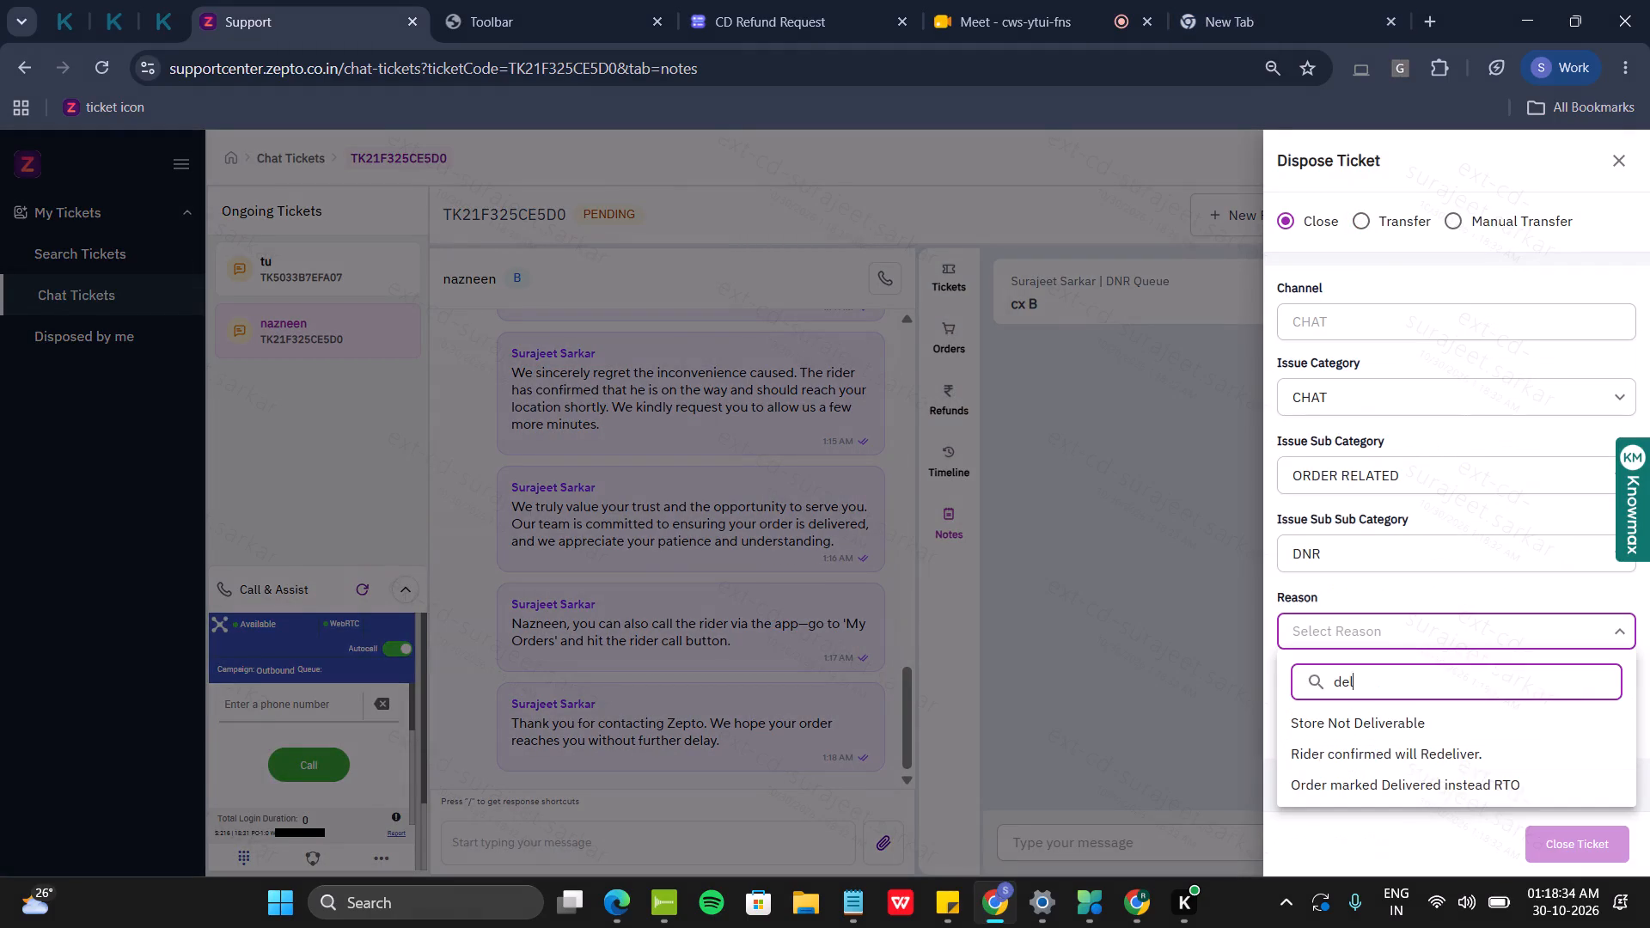
pyautogui.click(1517, 756)
pyautogui.click(1588, 846)
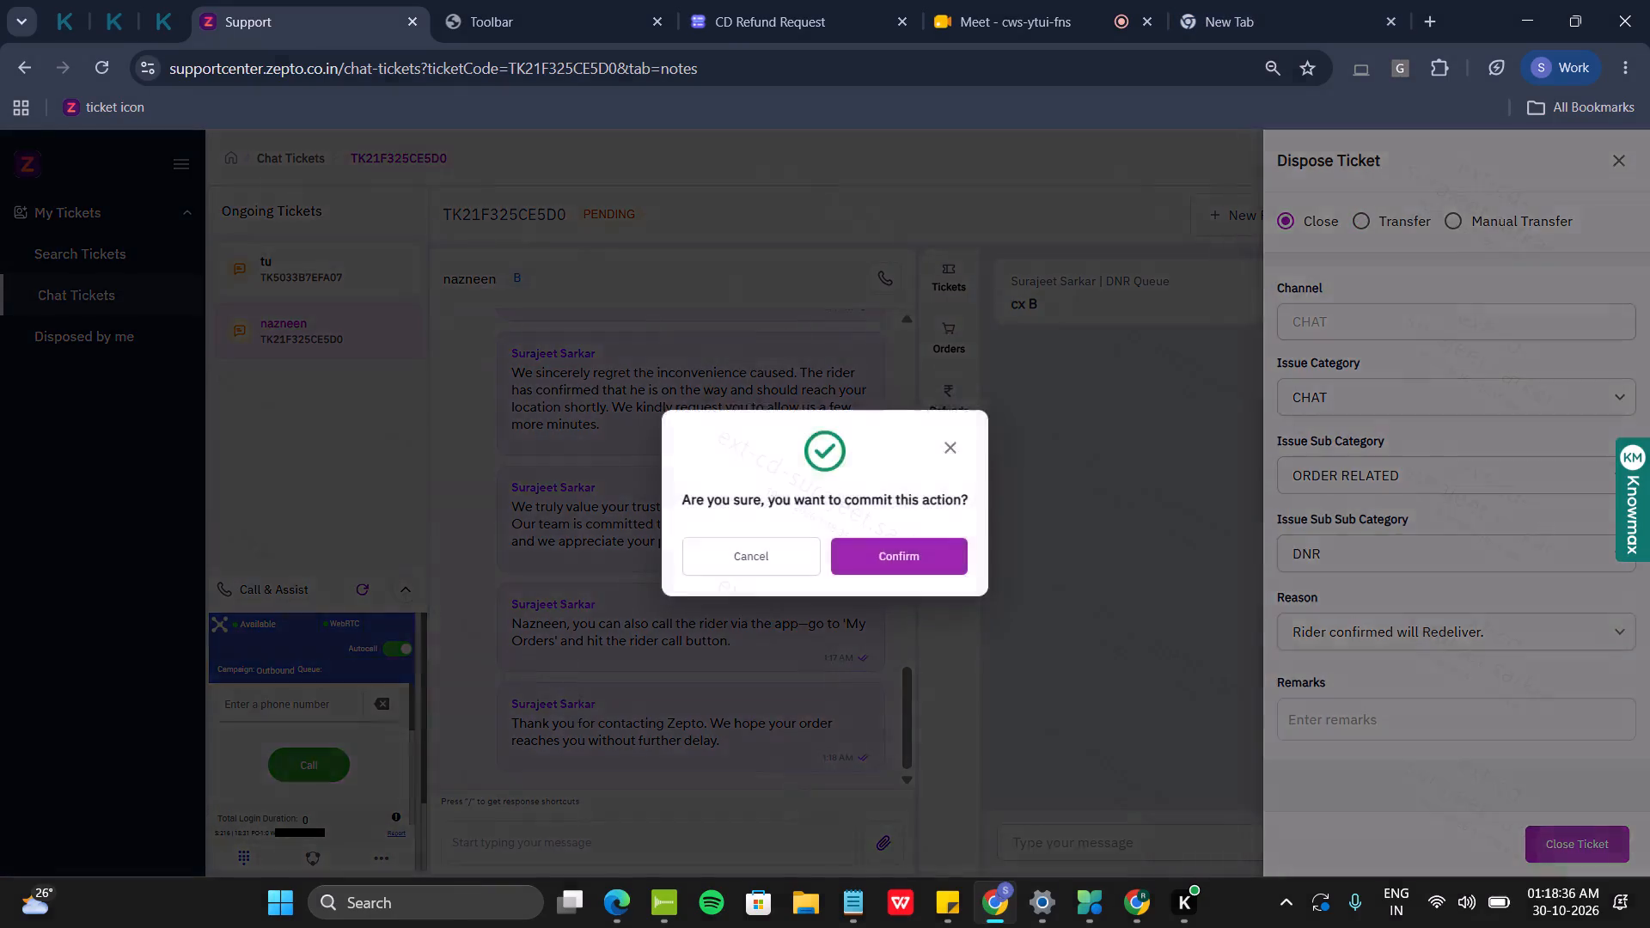
pyautogui.click(902, 564)
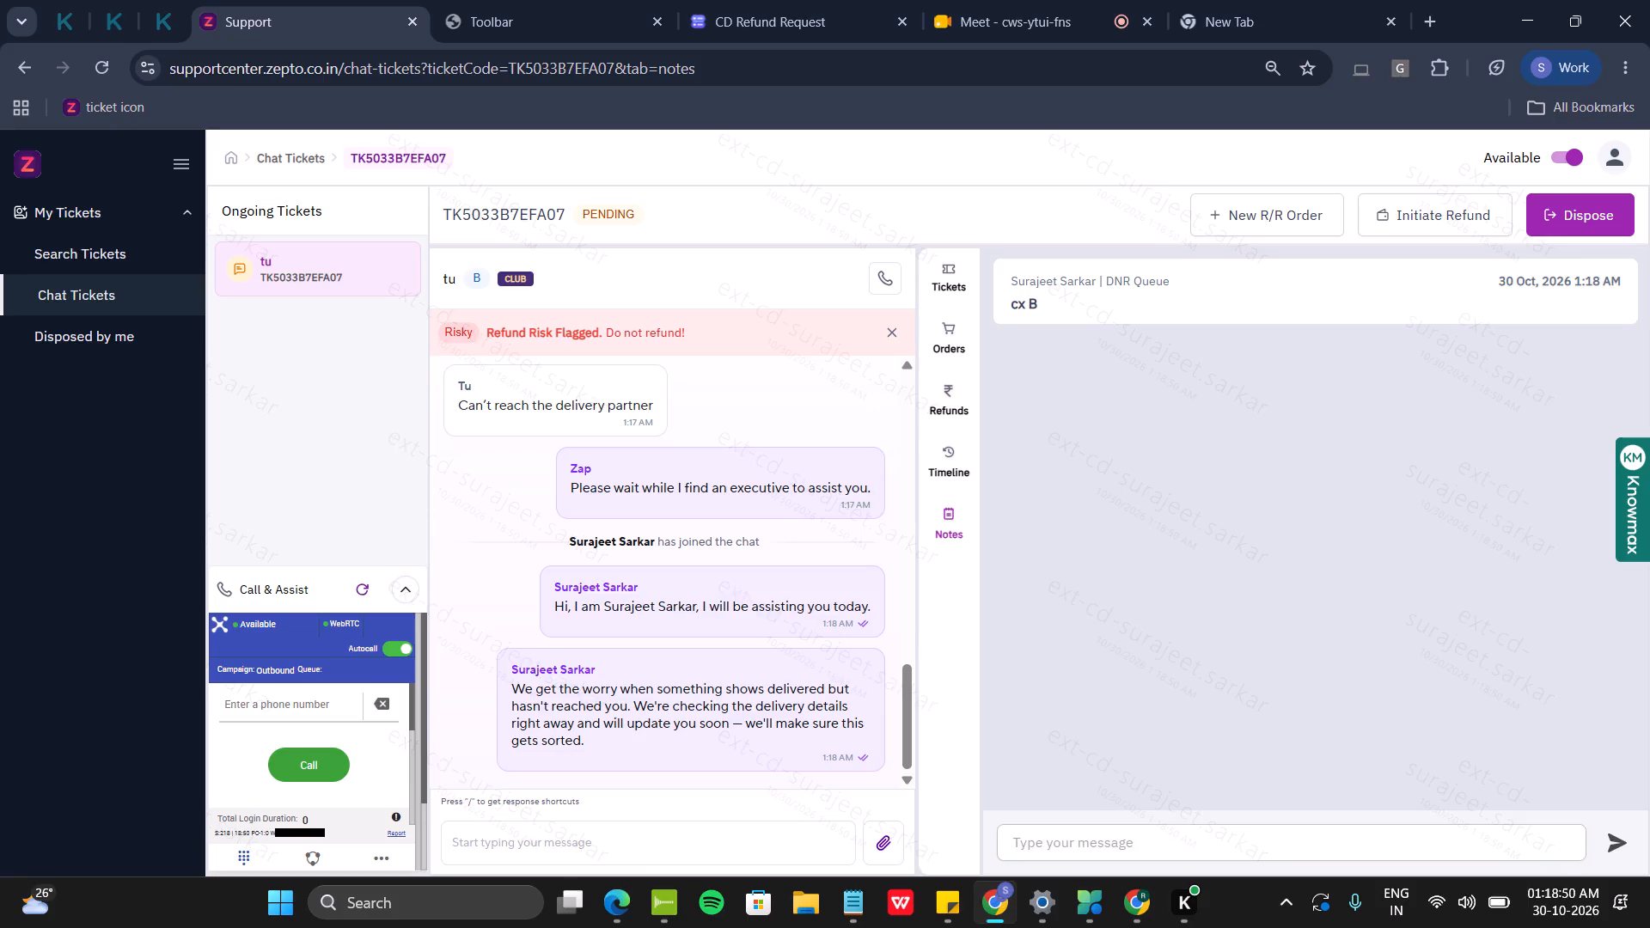
pyautogui.click(568, 858)
pyautogui.press('super+v')
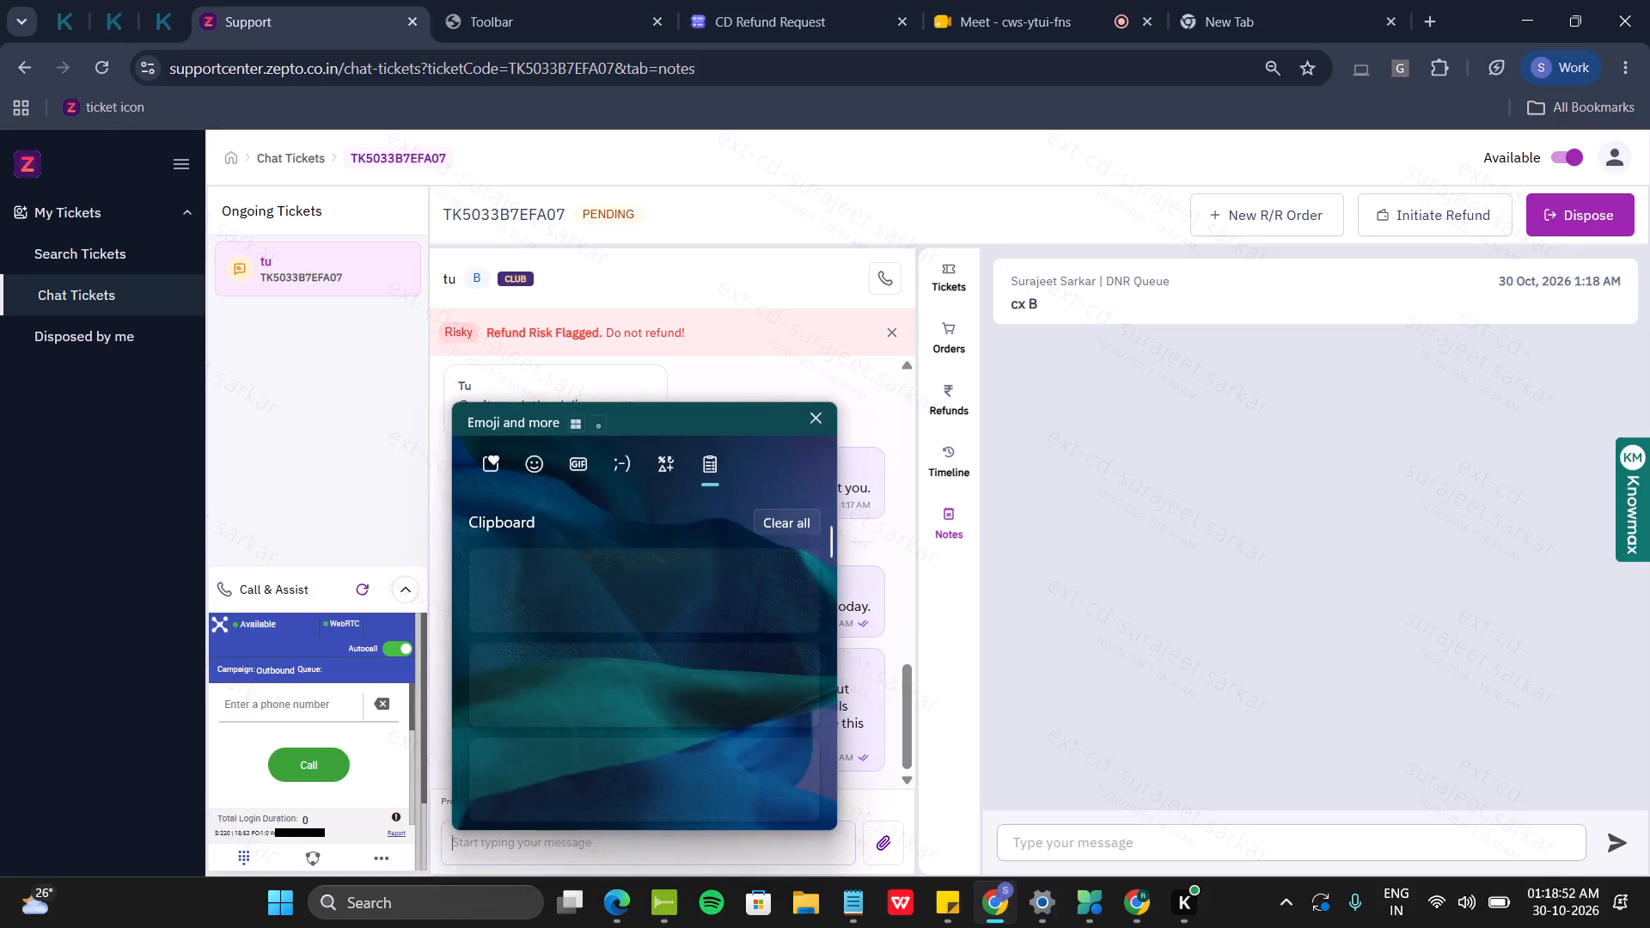
pyautogui.press('Left')
pyautogui.press('Left')
pyautogui.press('Left')
pyautogui.press('Return')
pyautogui.hotkey('ctrl', 'v')
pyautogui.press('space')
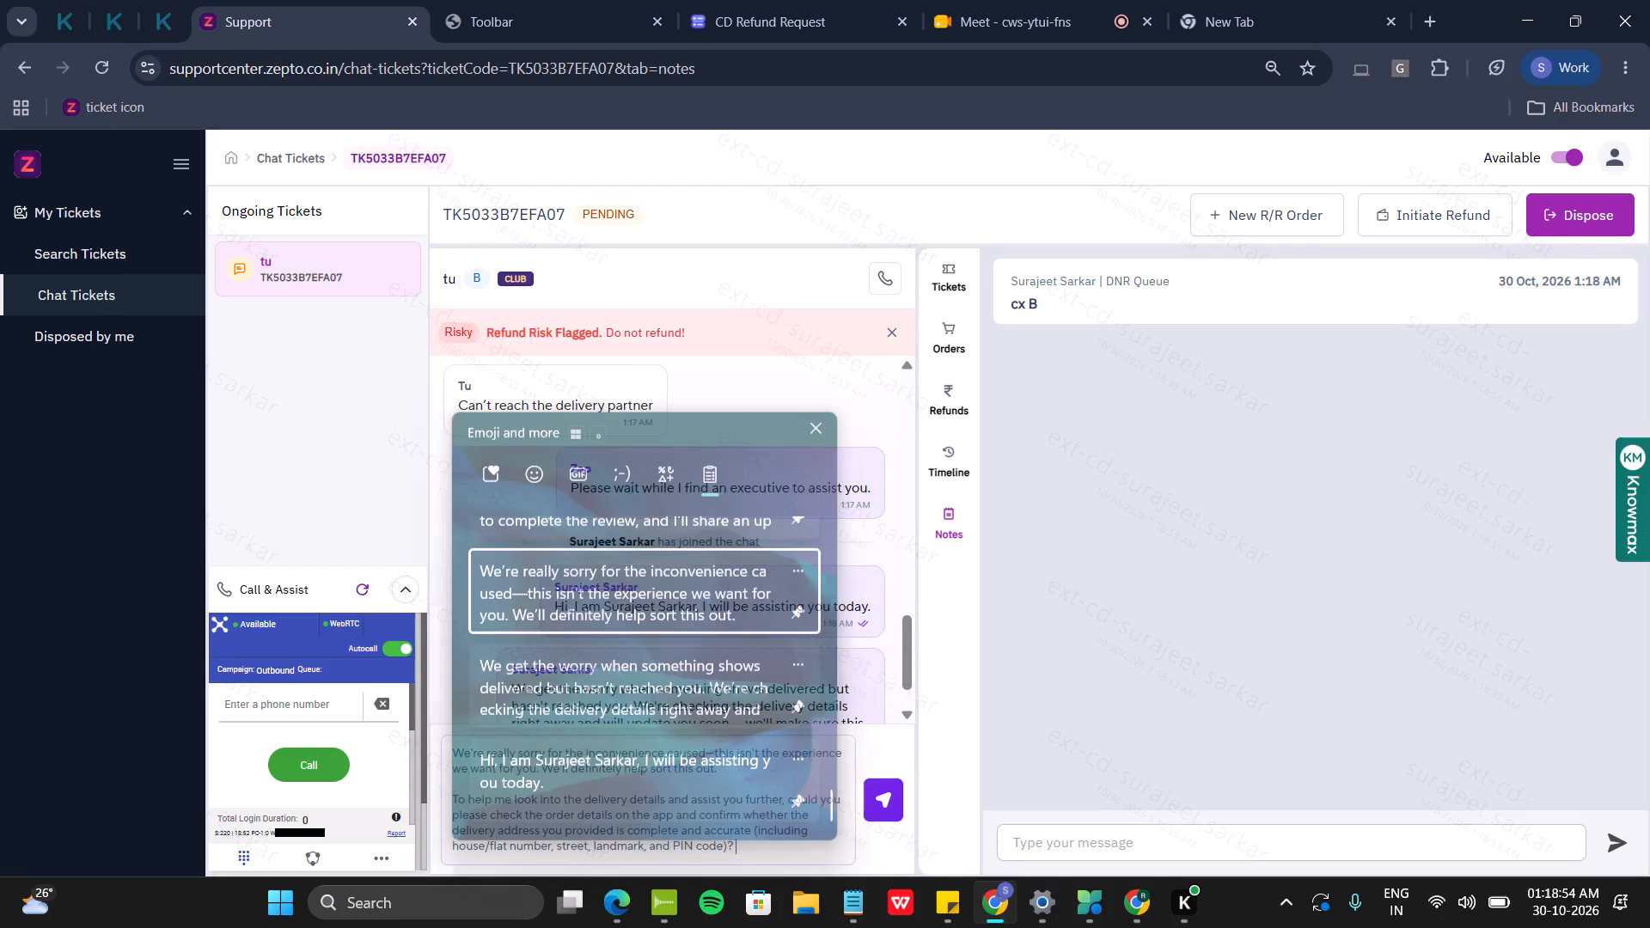
pyautogui.press('Return')
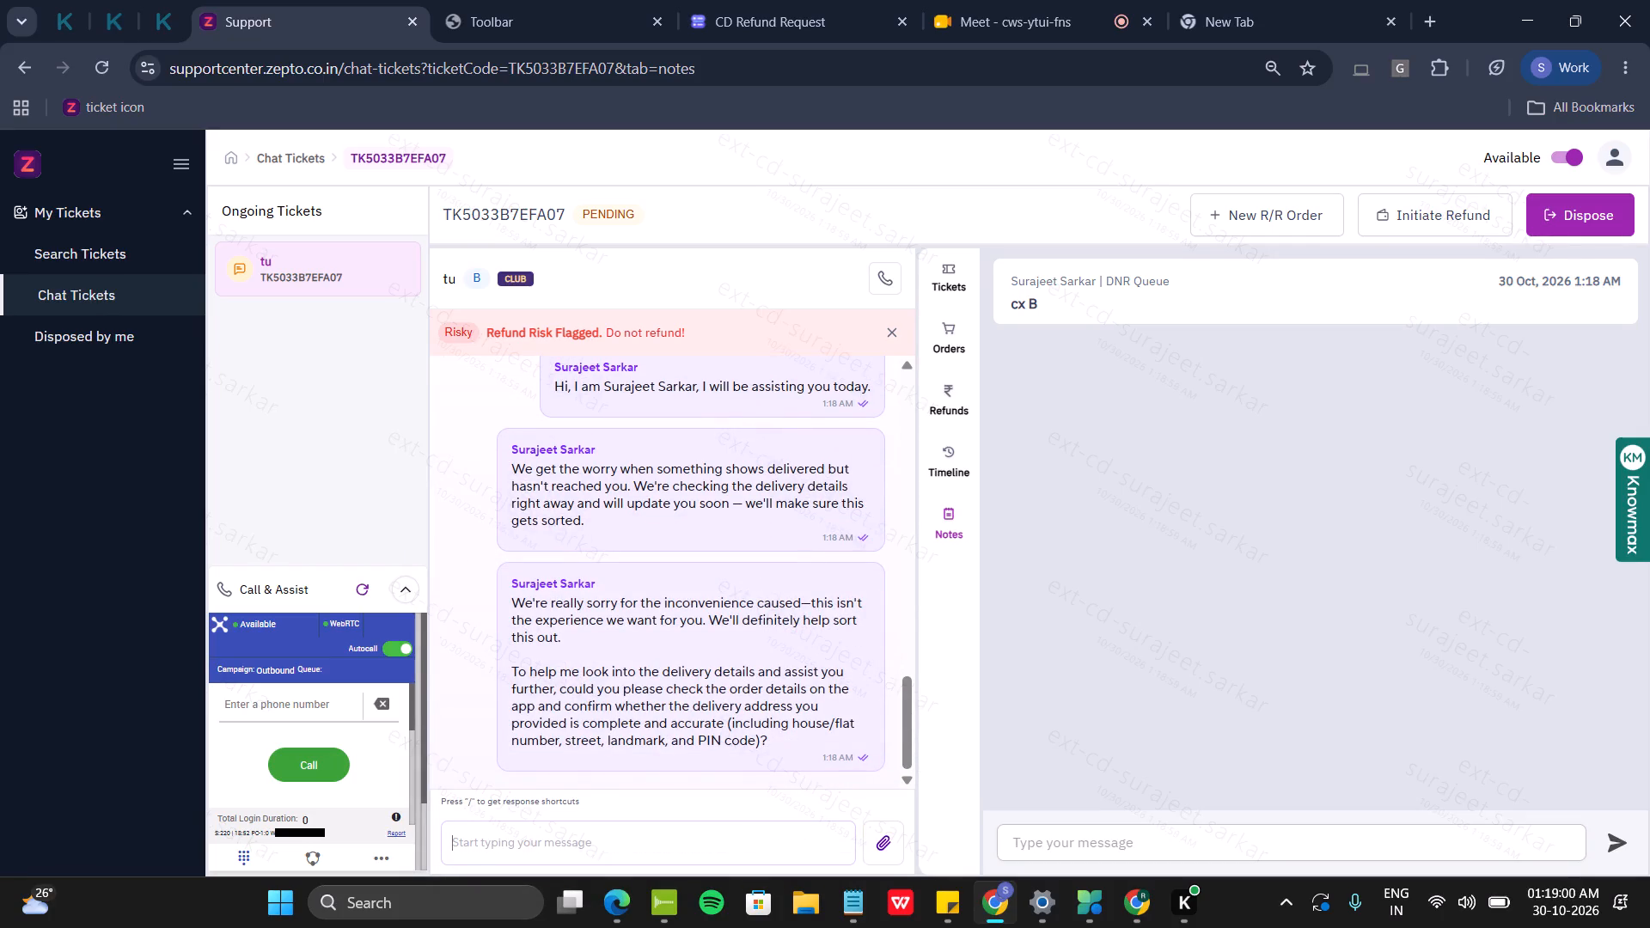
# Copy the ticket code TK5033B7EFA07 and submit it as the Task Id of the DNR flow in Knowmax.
pyautogui.doubleClick(470, 218)
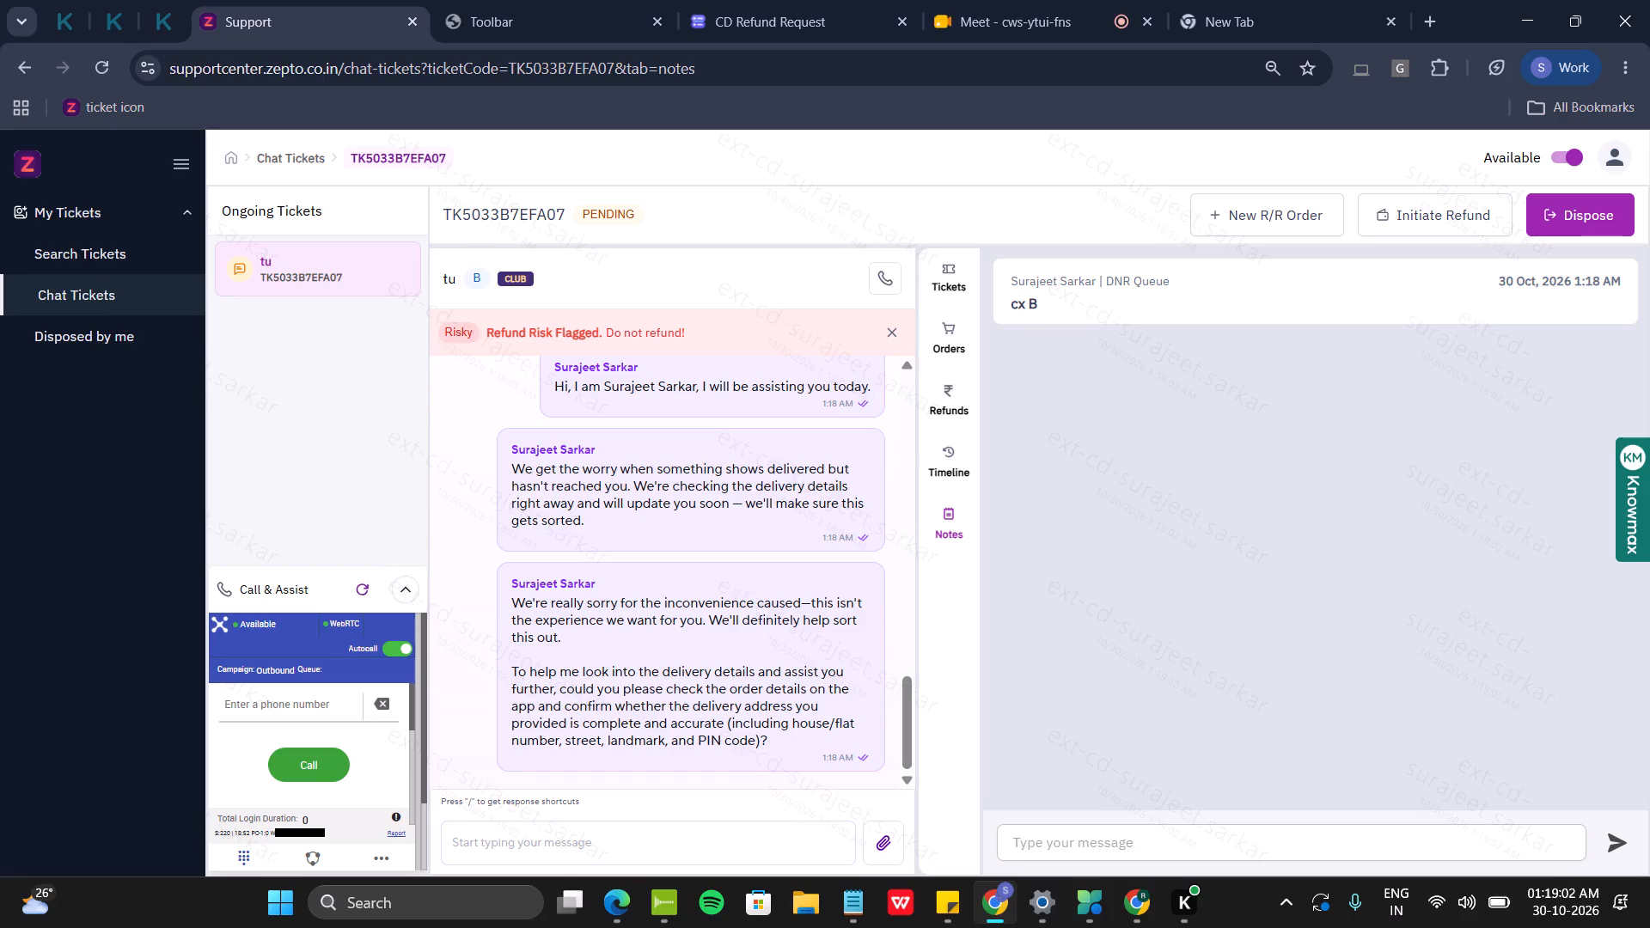
pyautogui.rightClick(470, 218)
pyautogui.click(526, 246)
pyautogui.click(68, 17)
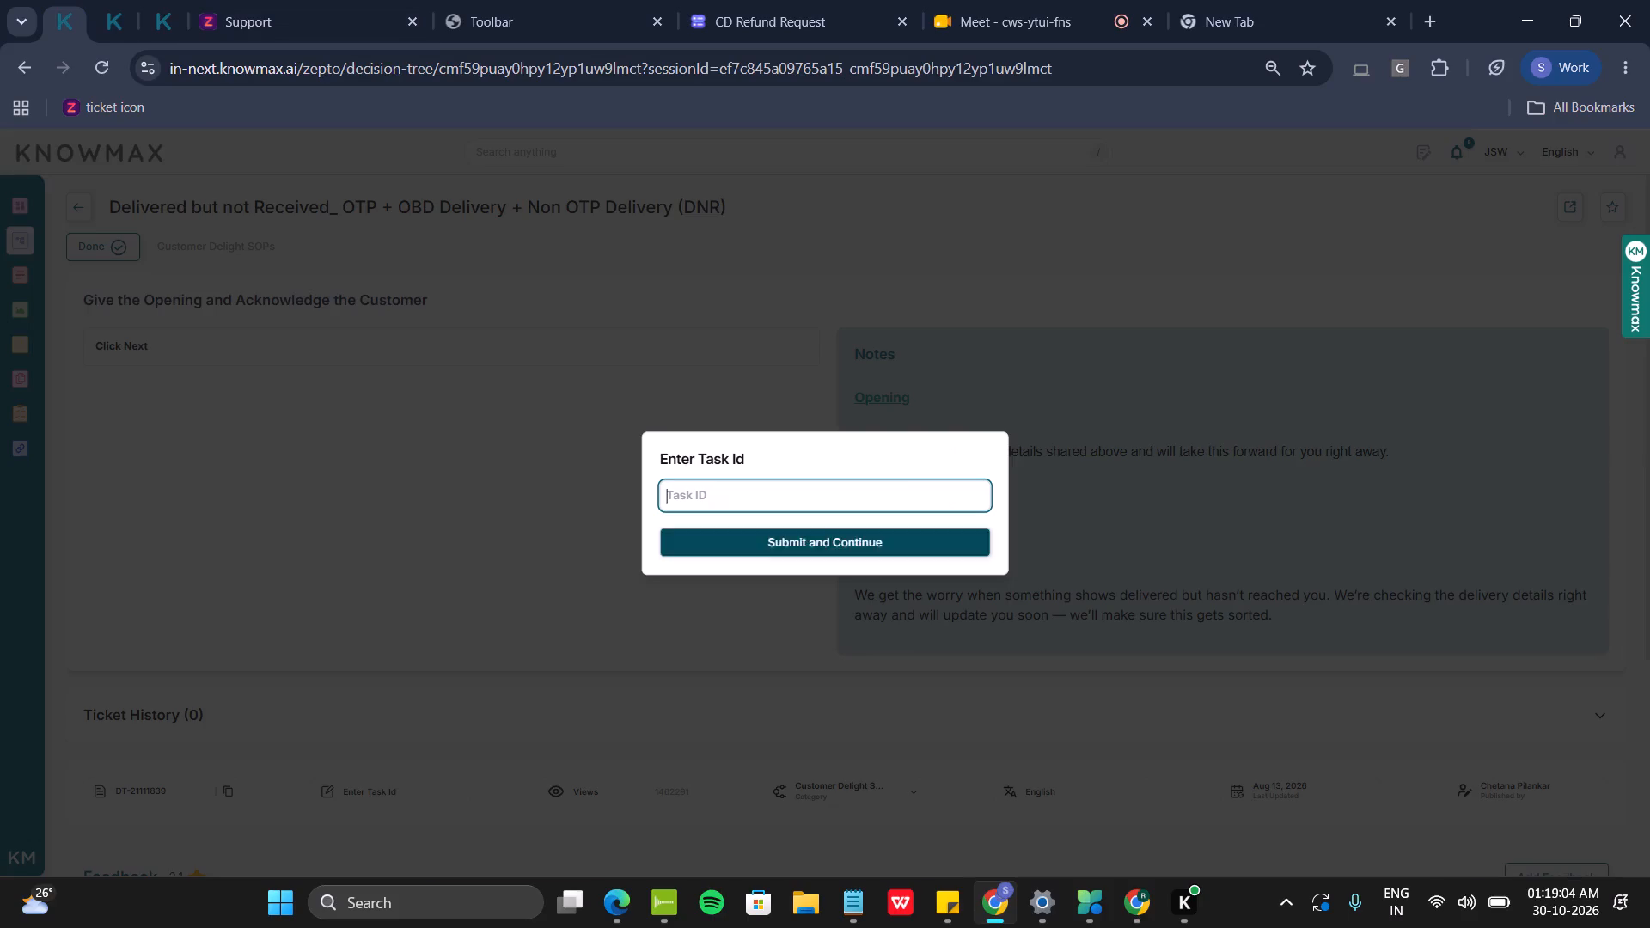
pyautogui.rightClick(715, 492)
pyautogui.click(793, 638)
pyautogui.click(768, 543)
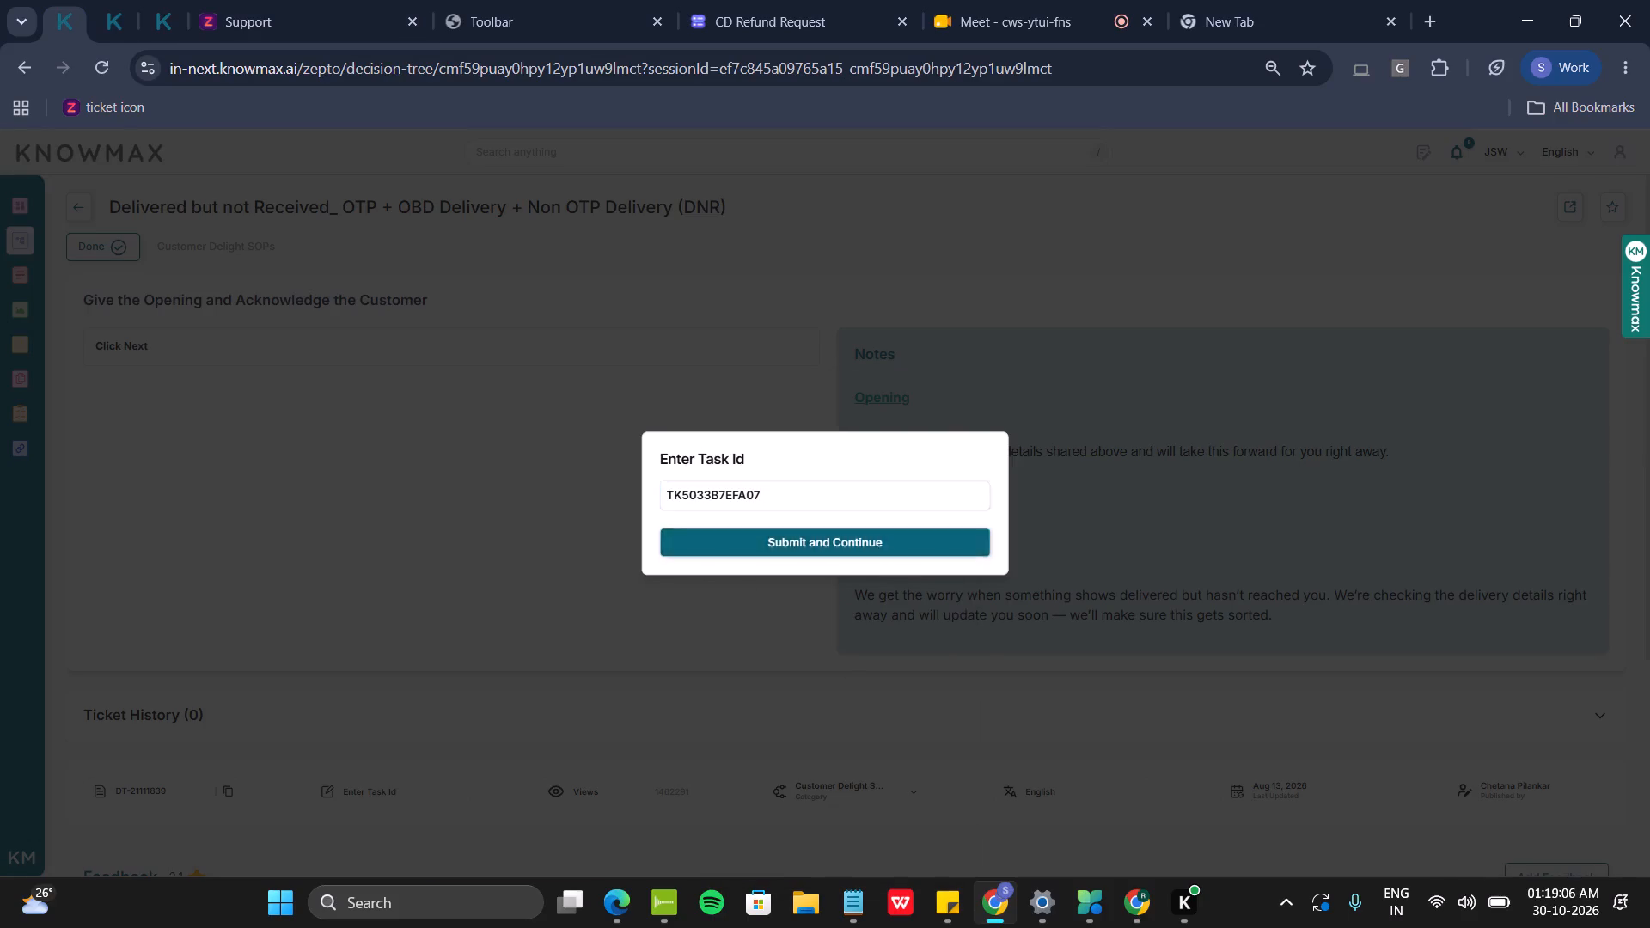
# Mark the previous ticket's DNR flow, still open at its Closing response, as done in Knowmax.
pyautogui.click(117, 0)
pyautogui.click(174, 0)
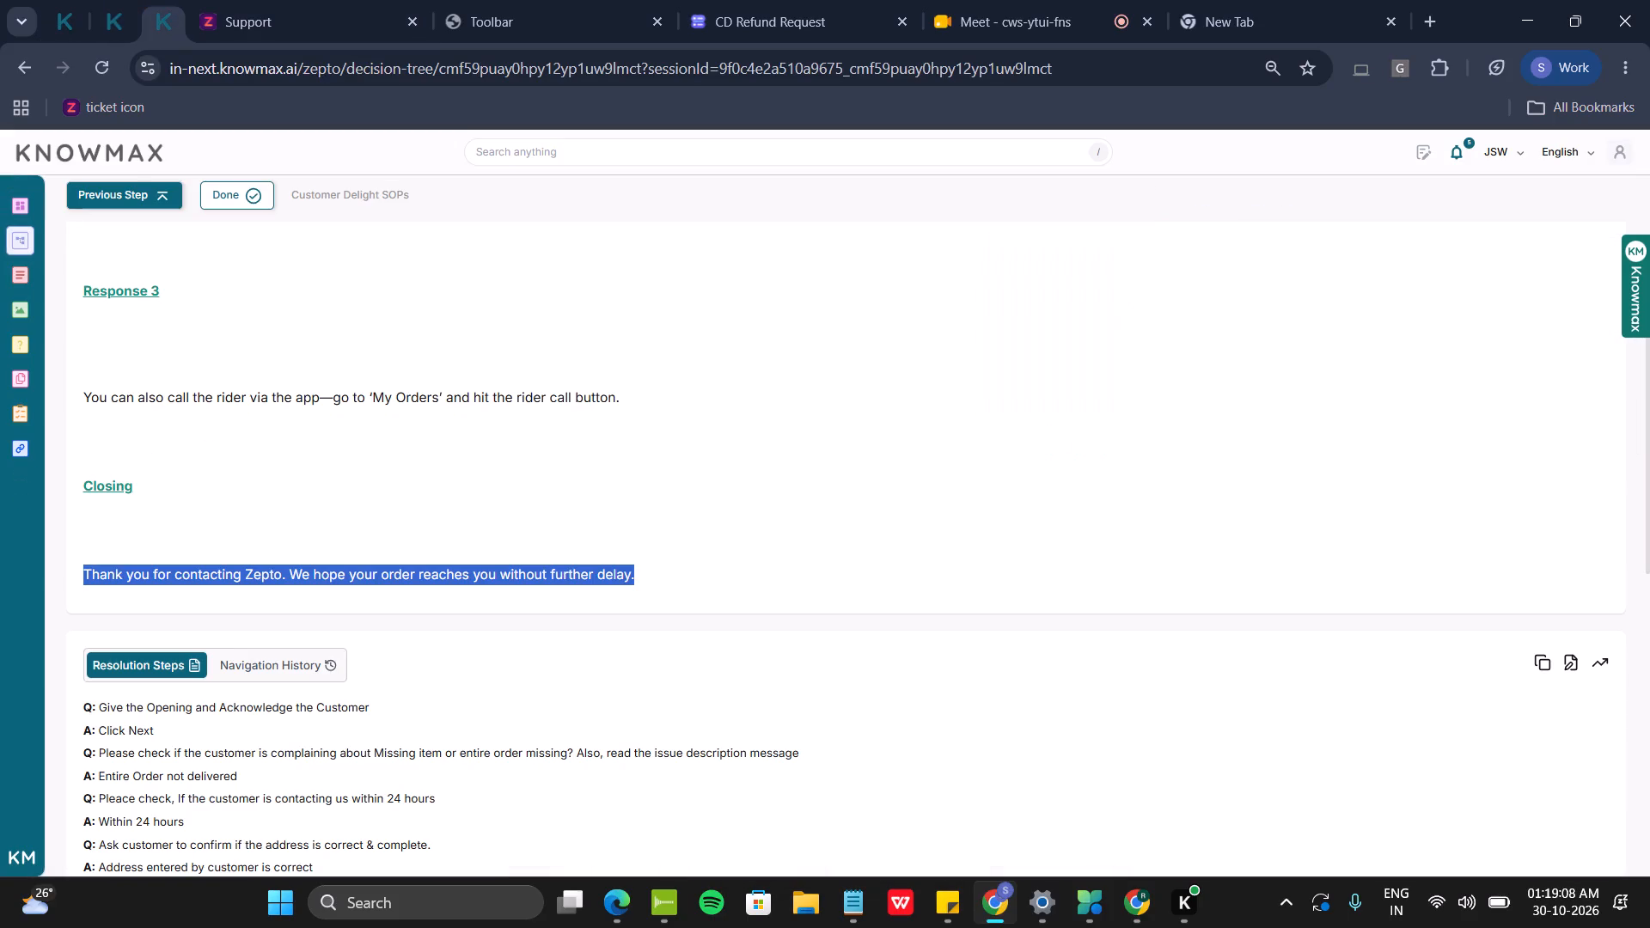
pyautogui.click(262, 198)
pyautogui.click(79, 0)
pyautogui.click(212, 337)
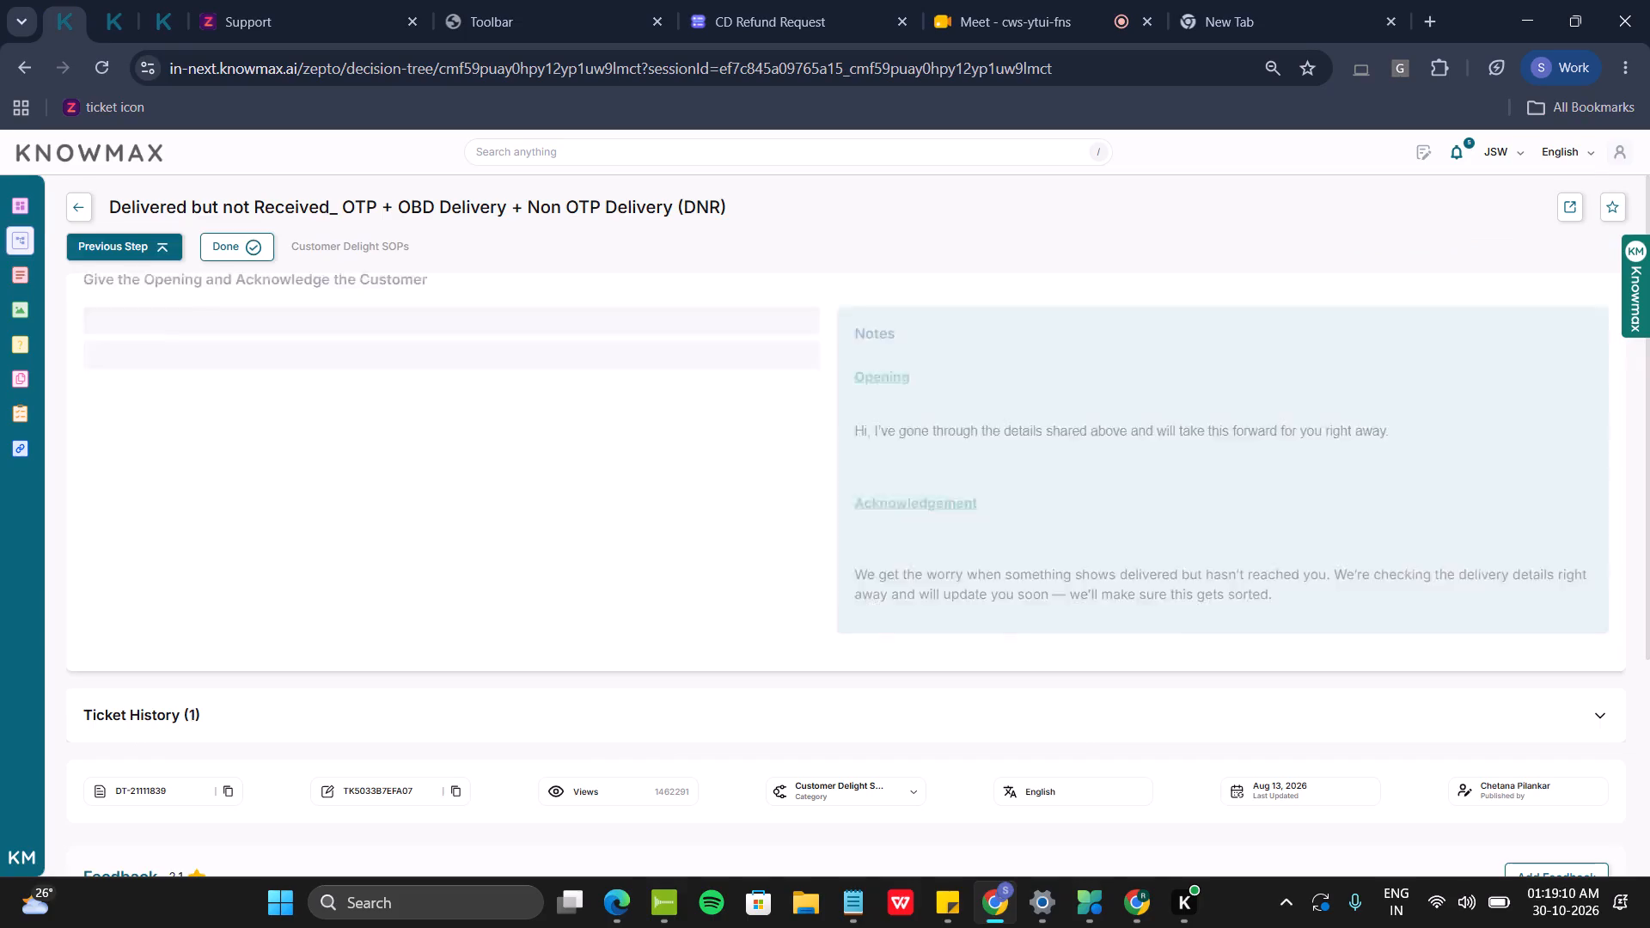
pyautogui.click(264, 0)
pyautogui.click(61, 0)
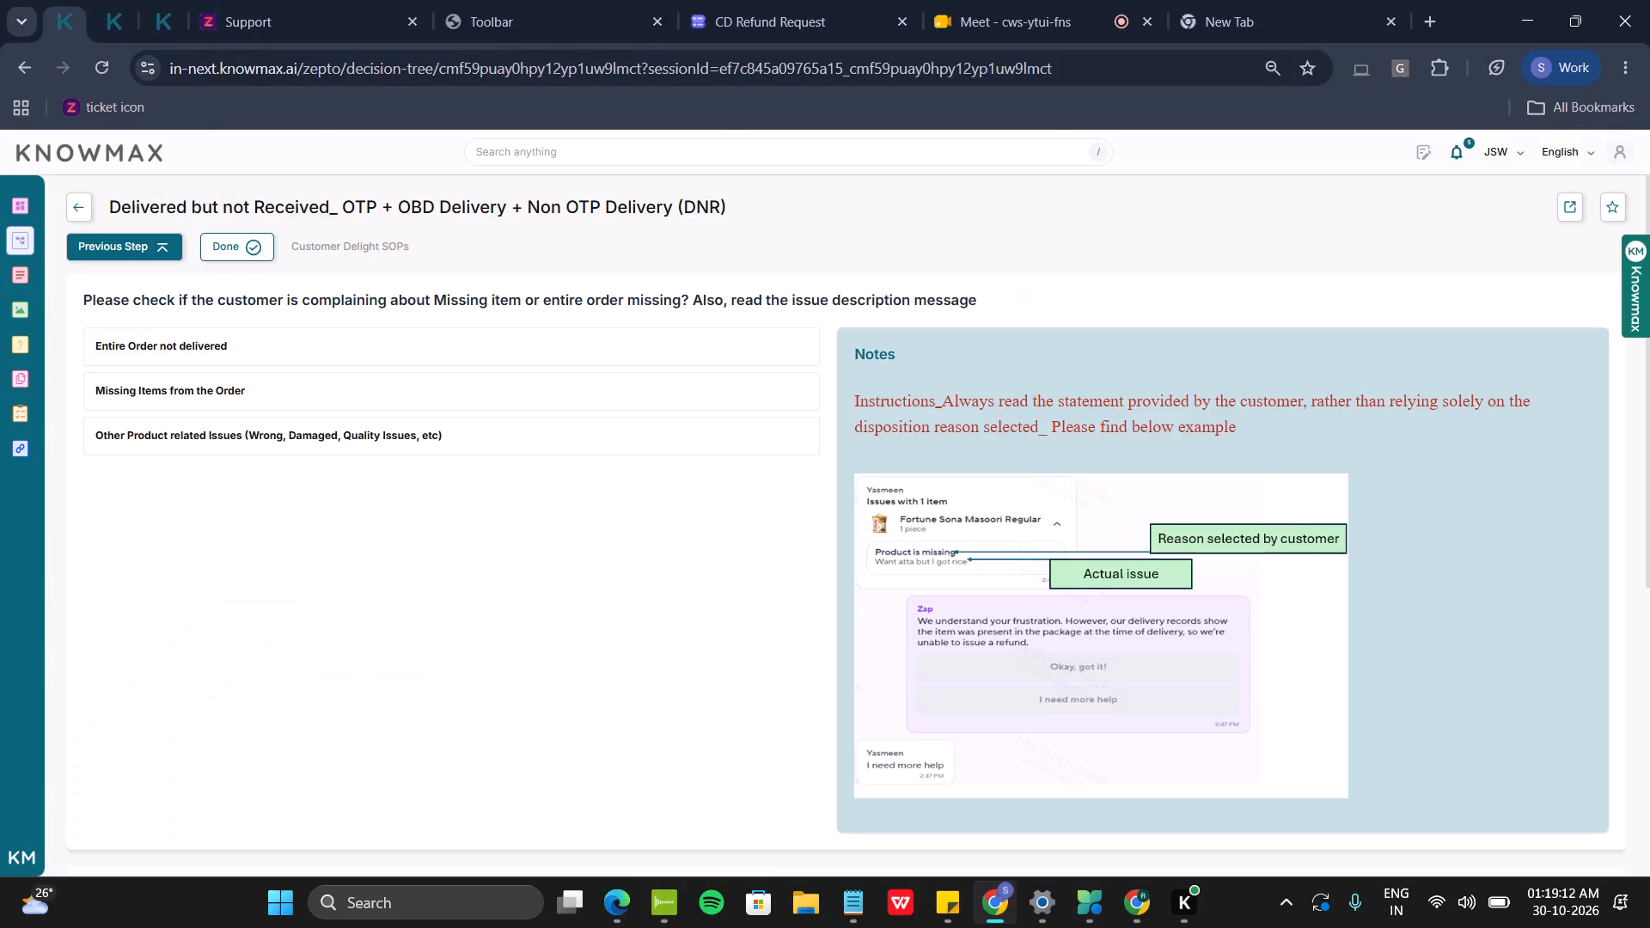
pyautogui.click(191, 354)
pyautogui.click(208, 404)
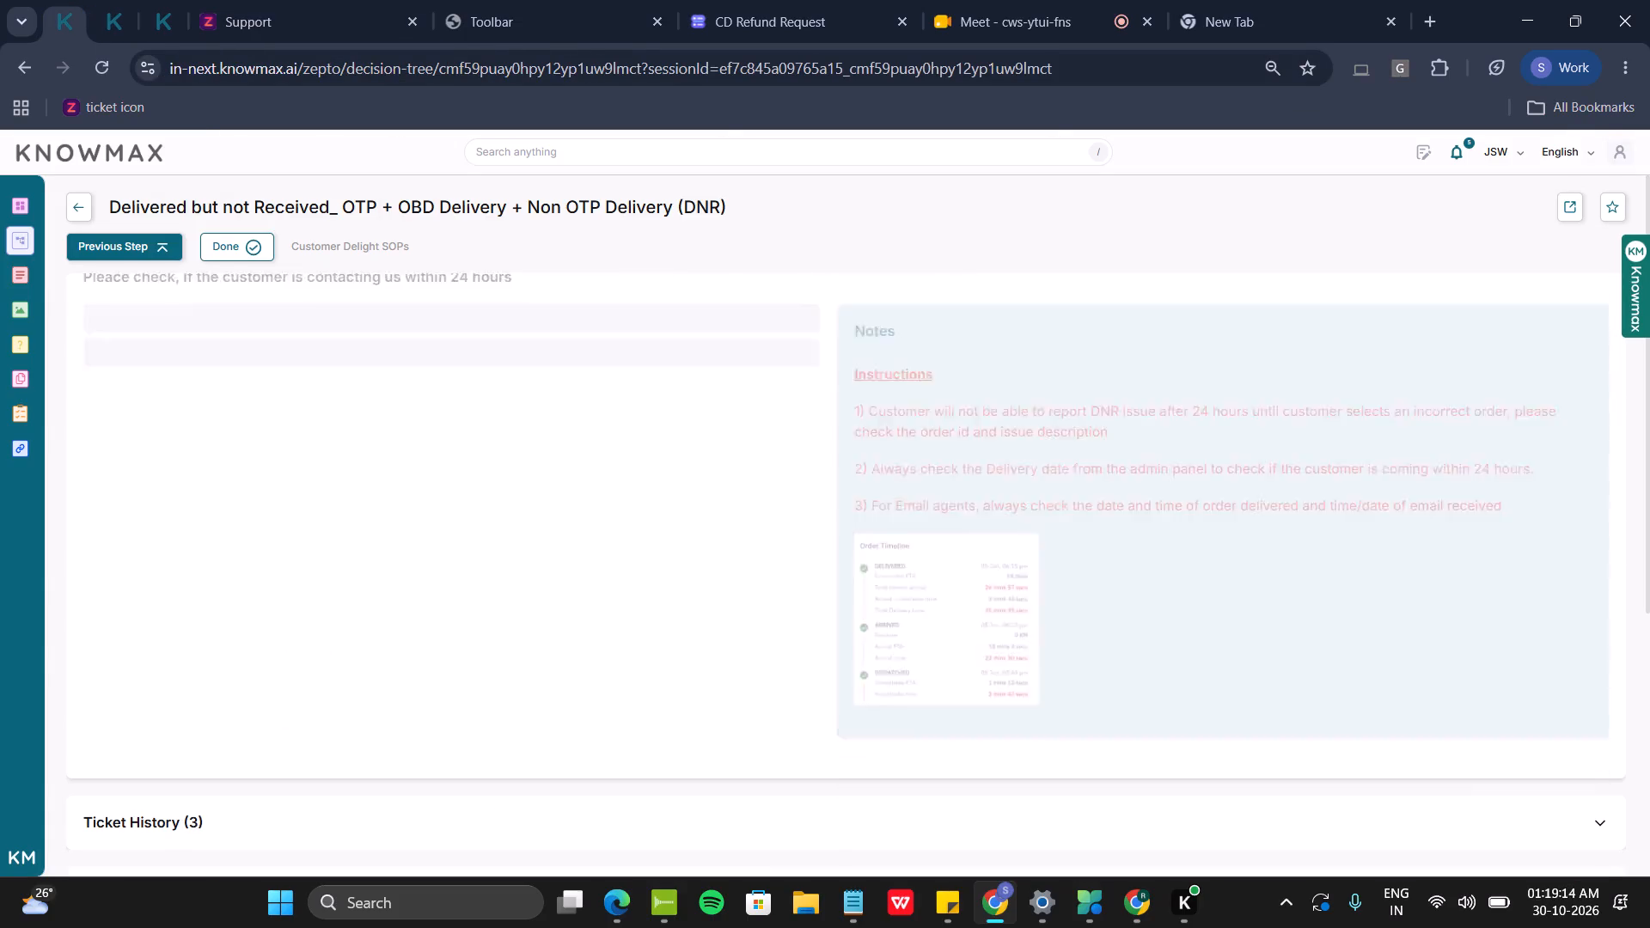
pyautogui.click(214, 350)
pyautogui.click(229, 404)
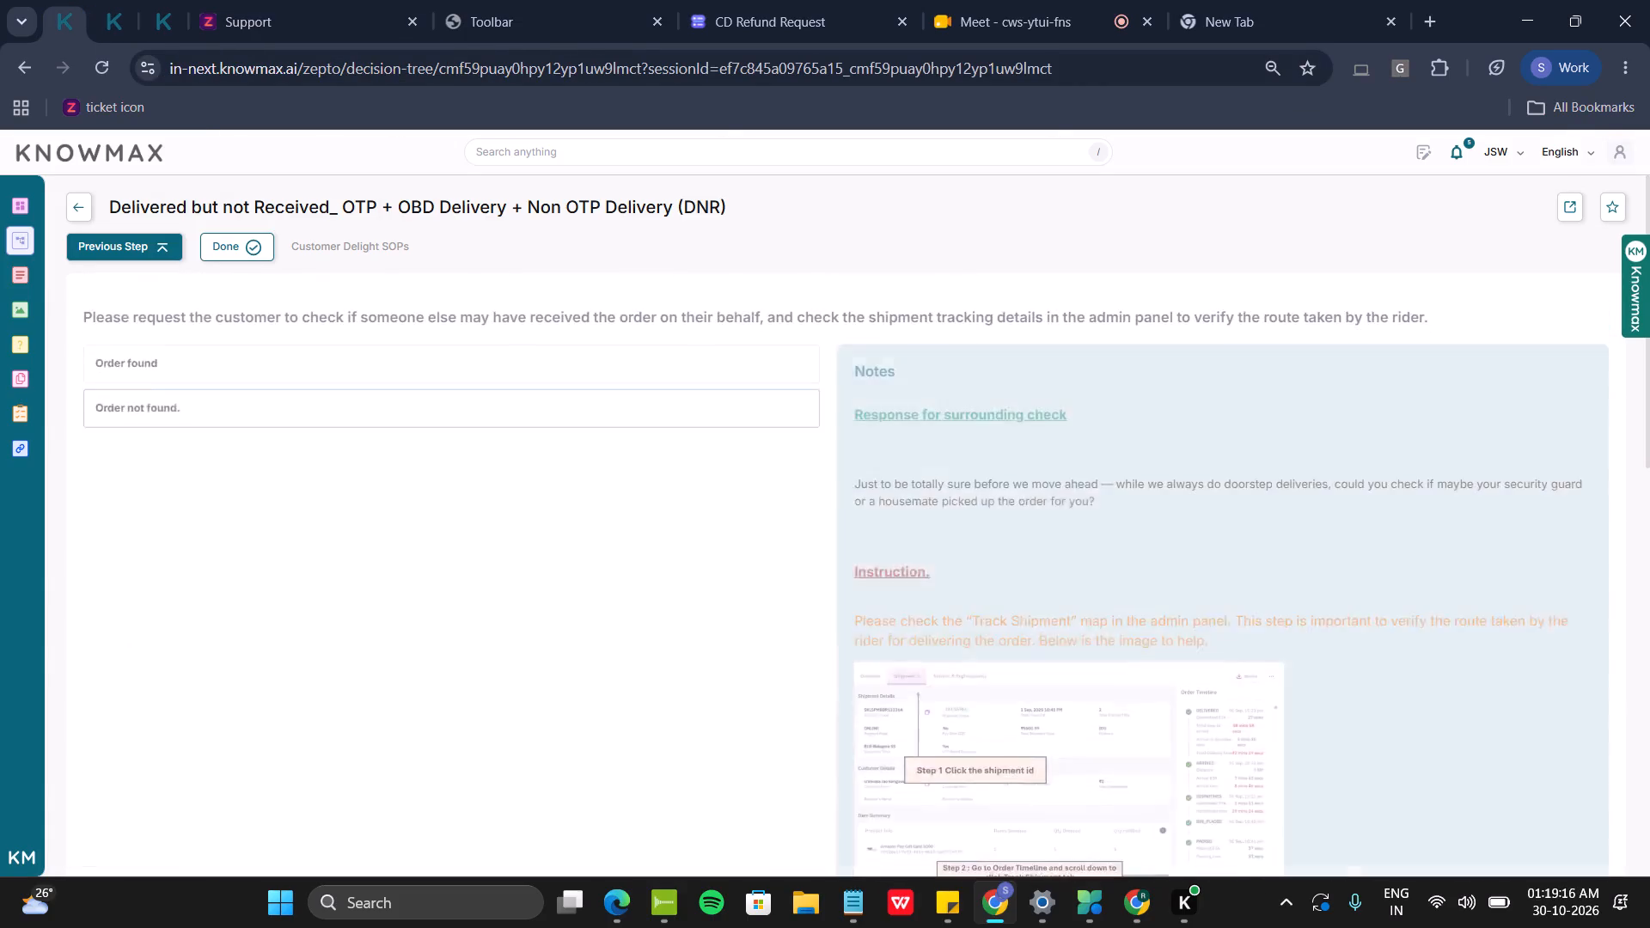
pyautogui.click(249, 403)
pyautogui.click(248, 404)
# Copy the Resolution response stating that the order was delivered and a refund cannot be processed.
pyautogui.tripleClick(278, 417)
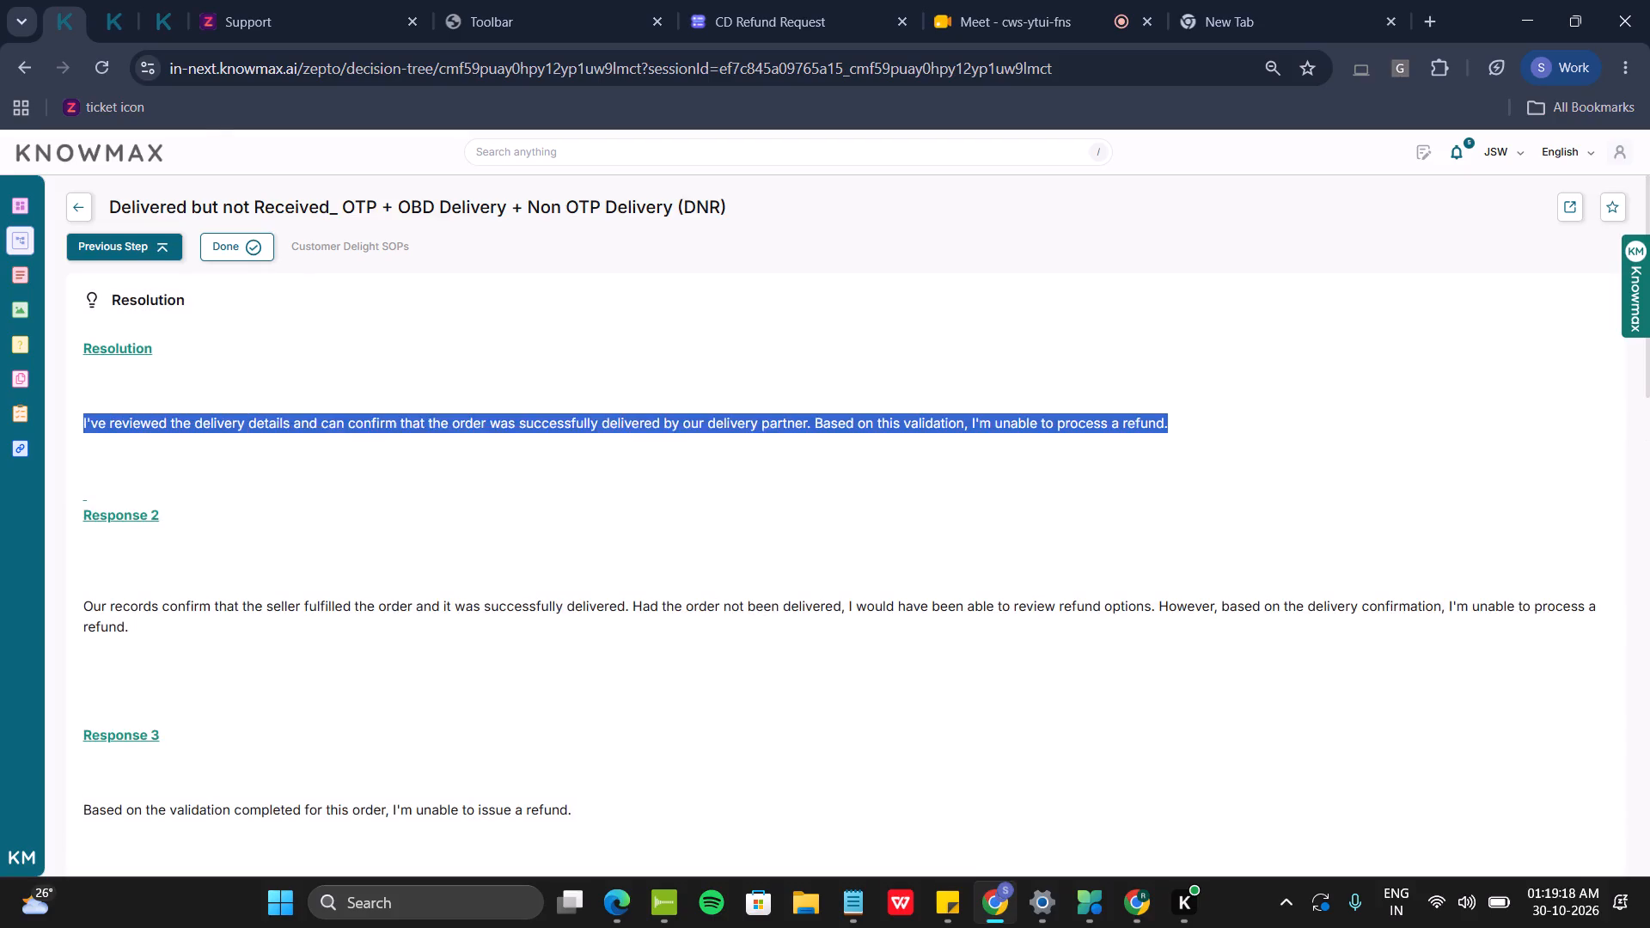
pyautogui.rightClick(278, 417)
pyautogui.click(318, 437)
pyautogui.click(263, 0)
pyautogui.click(688, 846)
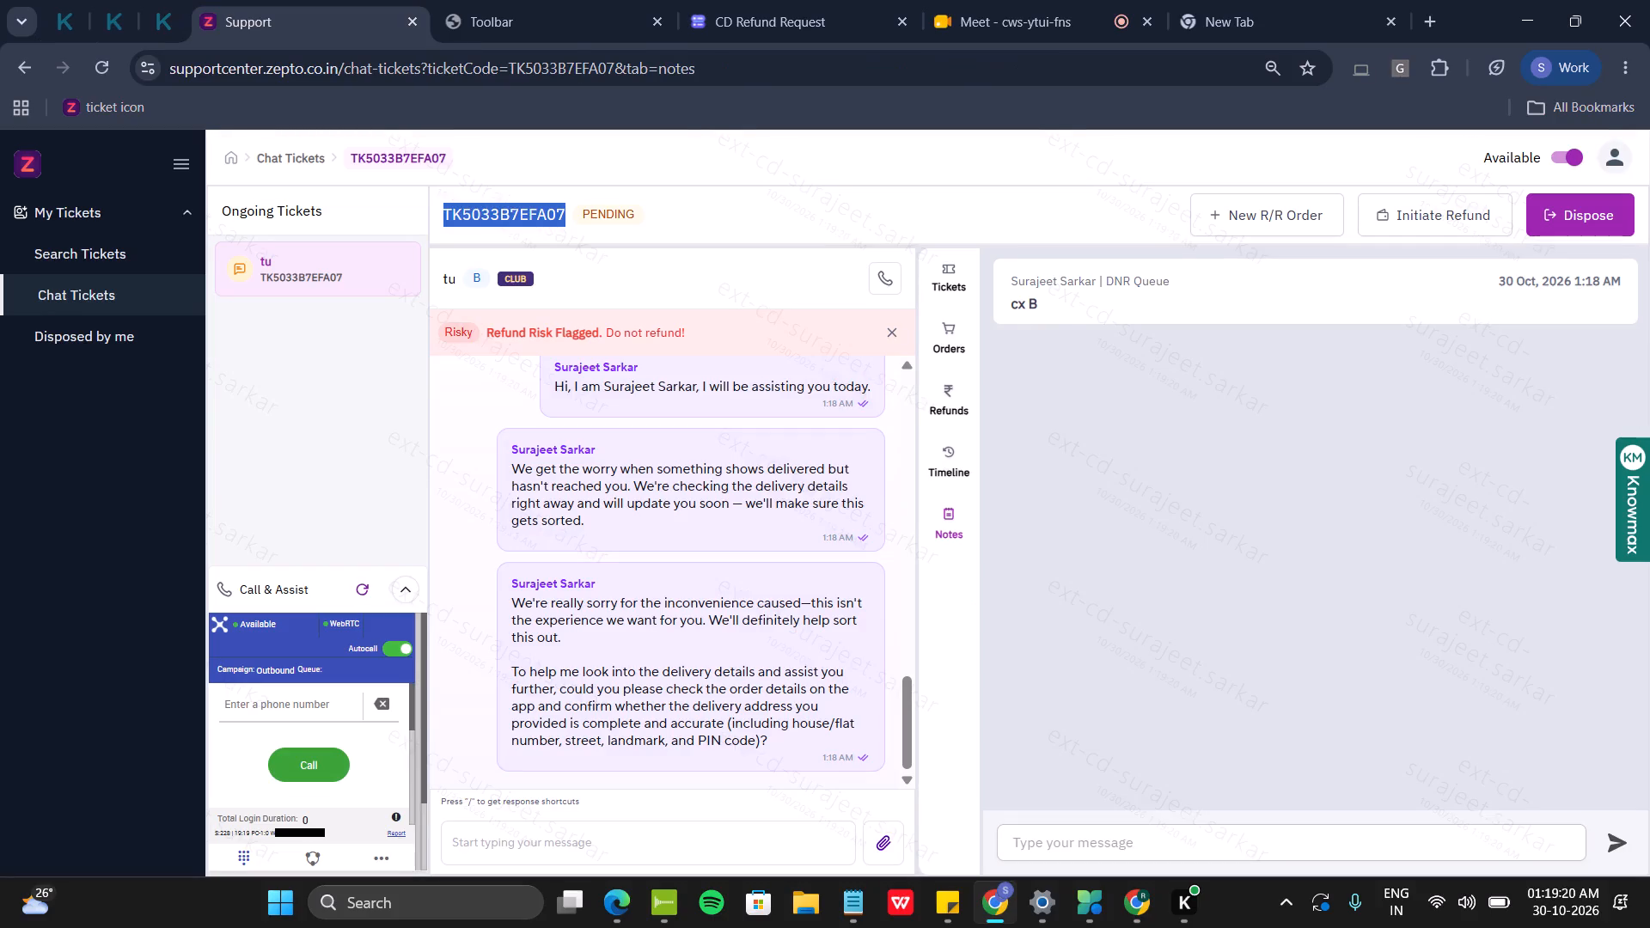
pyautogui.press('super+v')
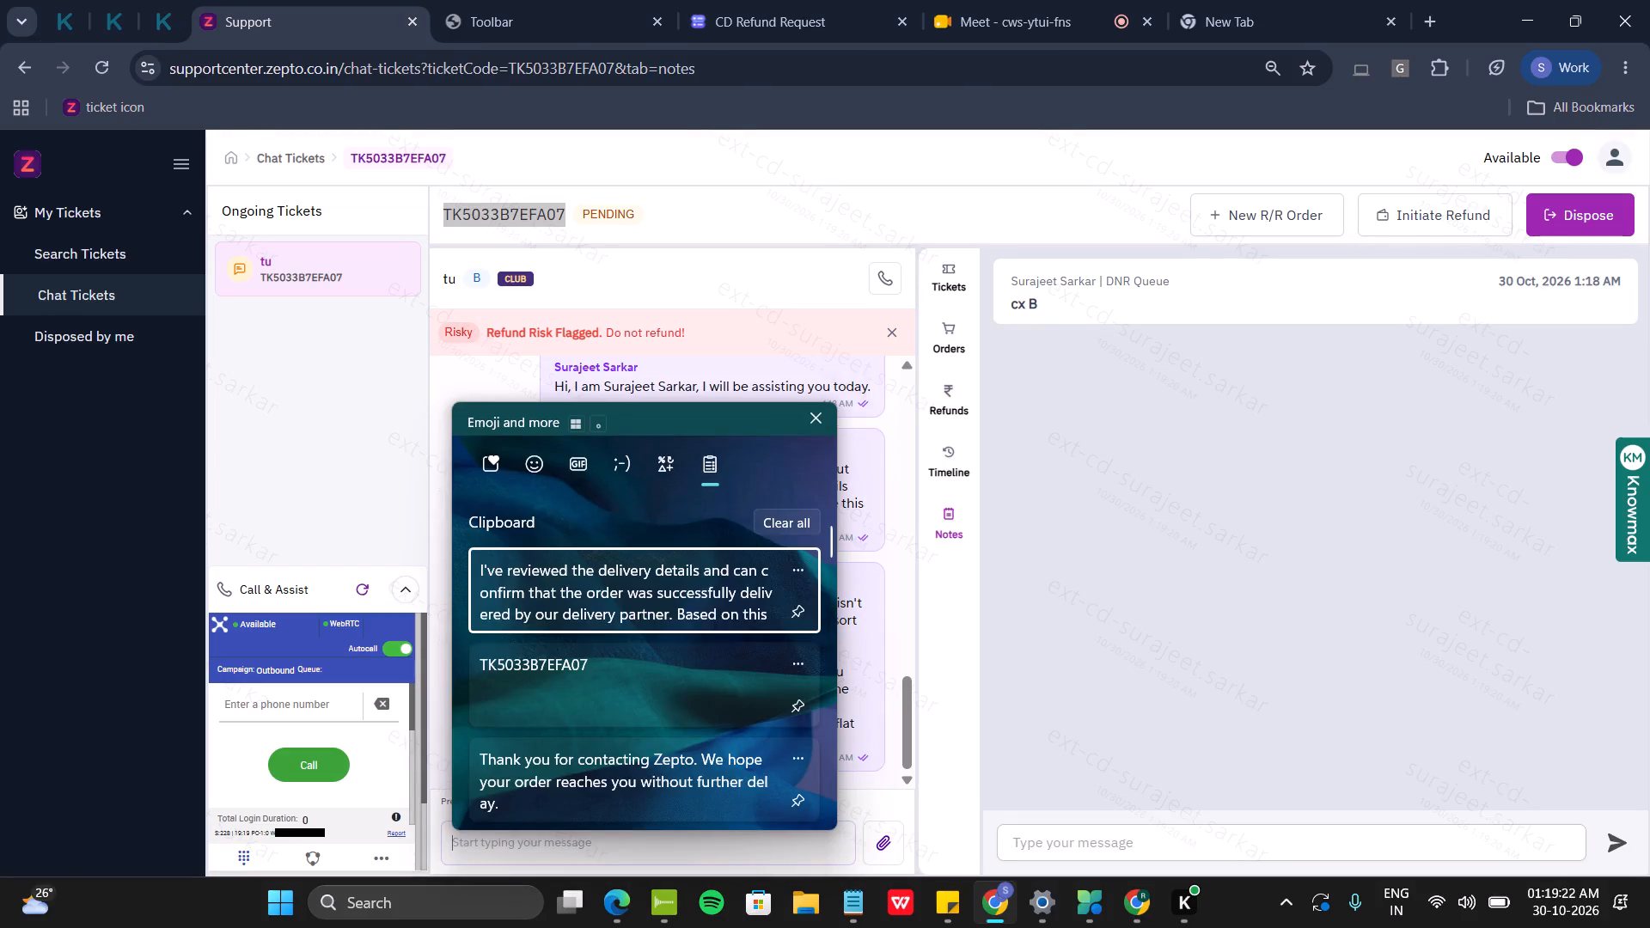
pyautogui.press('Left')
pyautogui.press('Left')
pyautogui.press('Left')
pyautogui.press('Left')
pyautogui.press('Left')
pyautogui.press('Return')
pyautogui.hotkey('ctrl', 'v')
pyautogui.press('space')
pyautogui.press('Return')
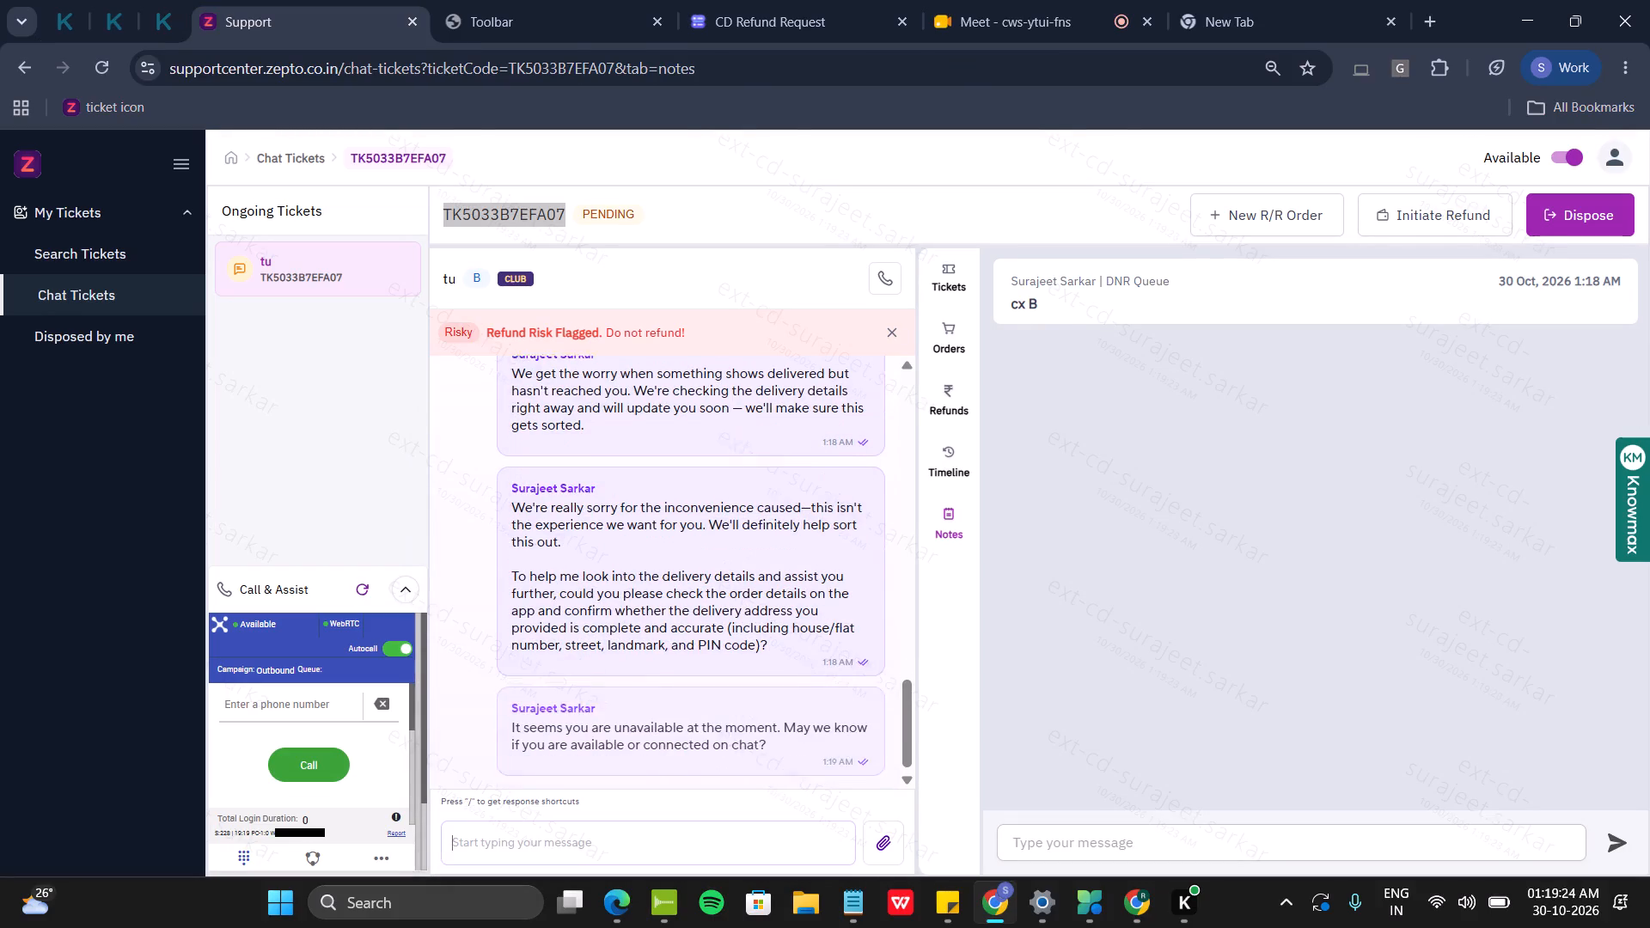